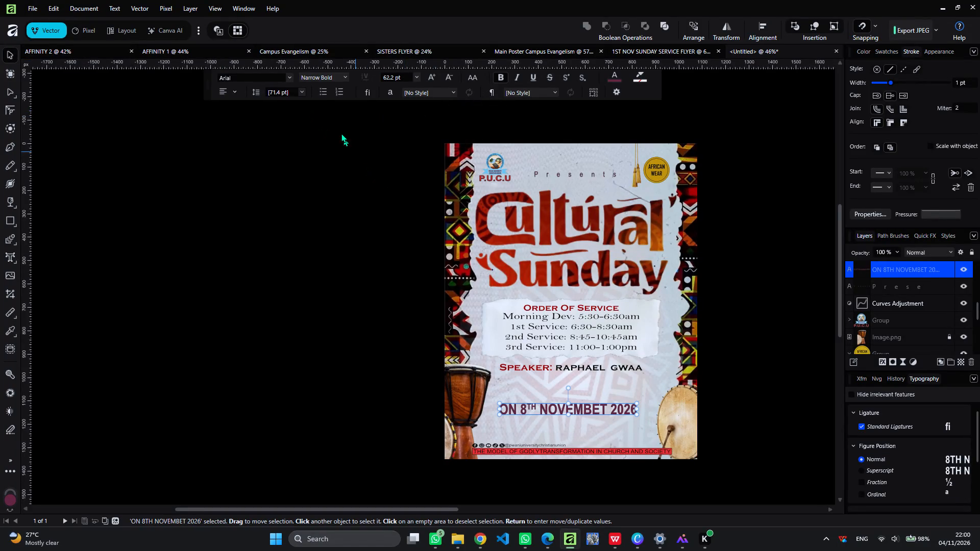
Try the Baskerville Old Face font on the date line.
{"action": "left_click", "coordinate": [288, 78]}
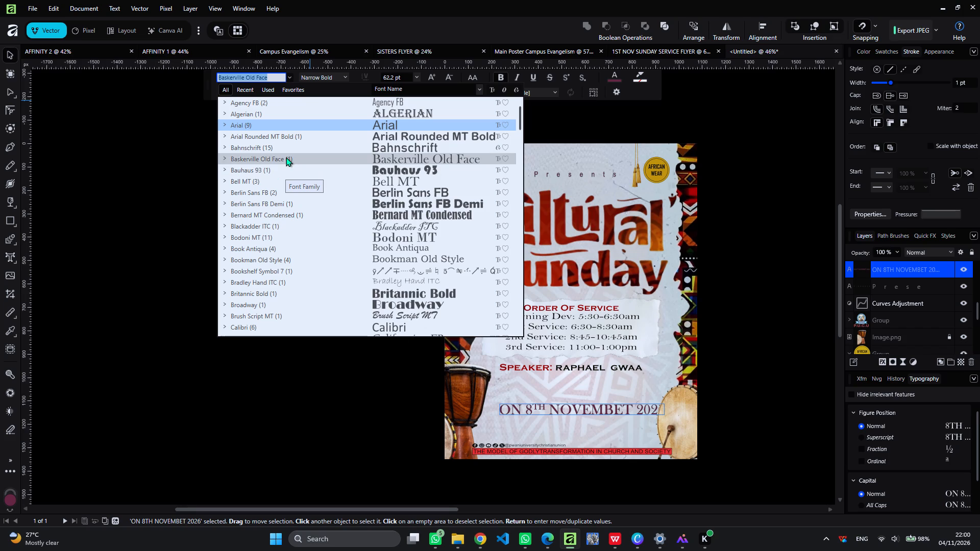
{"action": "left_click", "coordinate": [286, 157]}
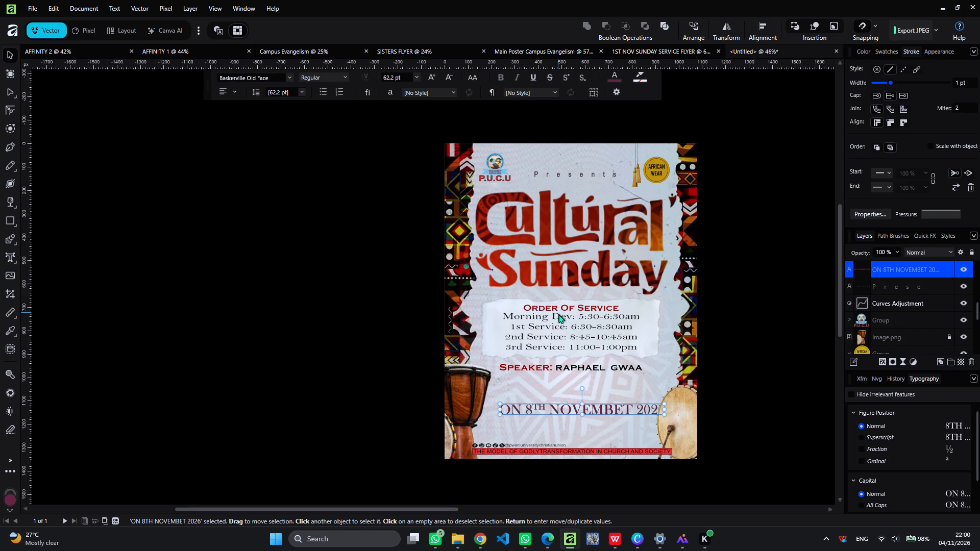
Check the service times' typeface and set the date line's font to Bell MT to match.
{"action": "left_click", "coordinate": [558, 323]}
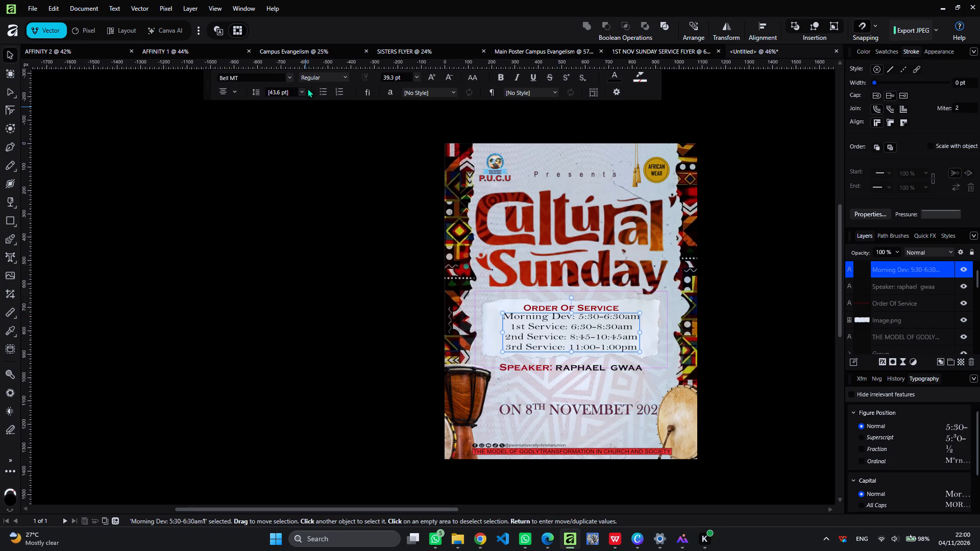
{"action": "left_click", "coordinate": [530, 412]}
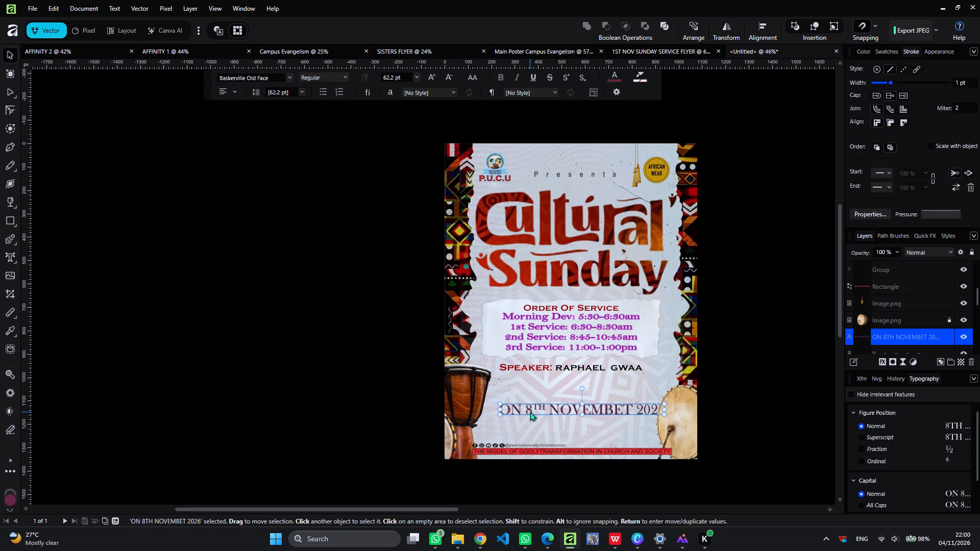
{"action": "double_click", "coordinate": [269, 79]}
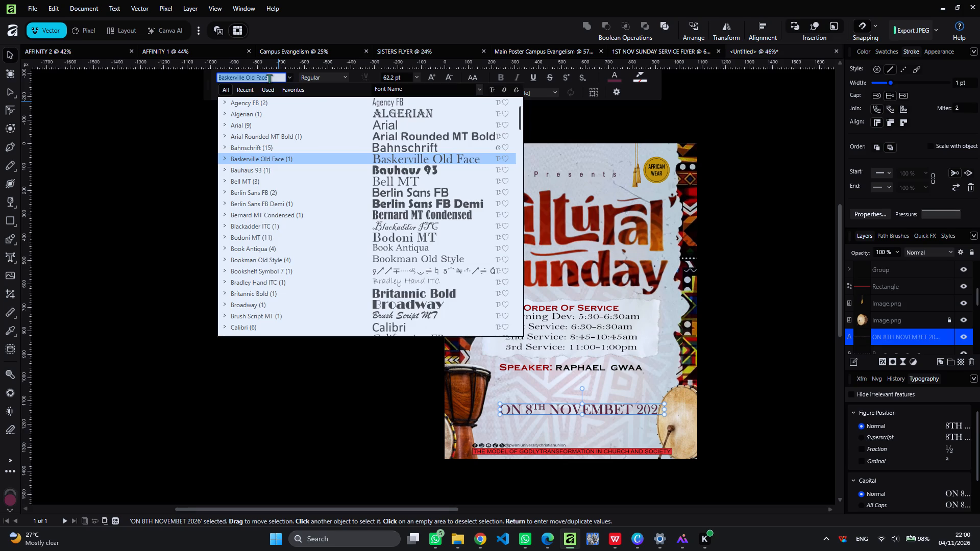
{"action": "type", "text": "belk"}
{"action": "key", "text": "BackSpace"}
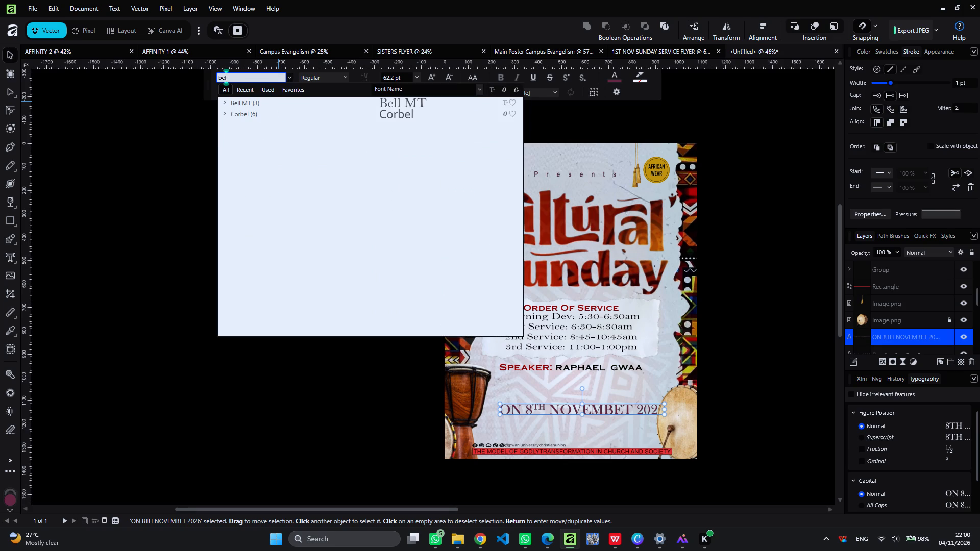
{"action": "left_click", "coordinate": [246, 101]}
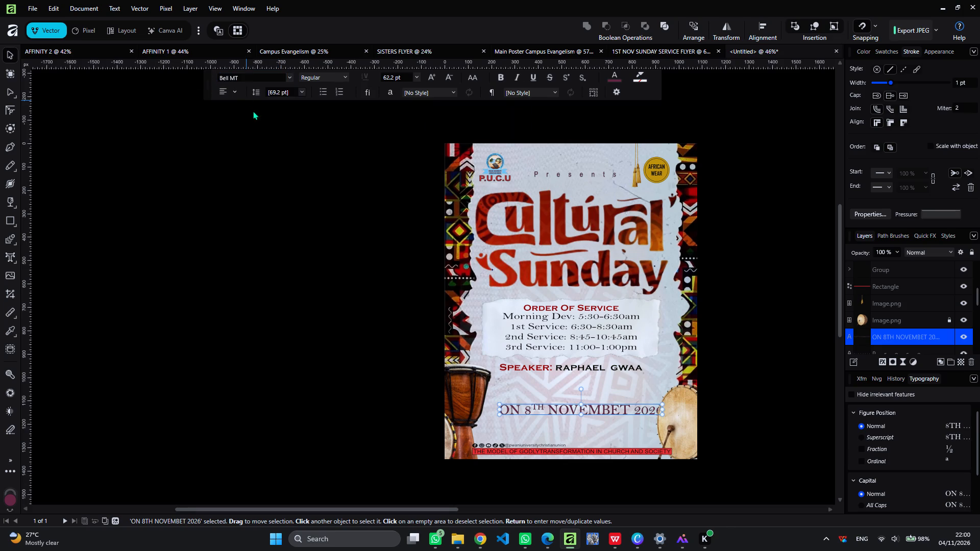
Scale the date line down to about 53.5 pt and move it slightly up the poster.
{"action": "left_click_drag", "start_coordinate": [664, 402], "coordinate": [652, 402]}
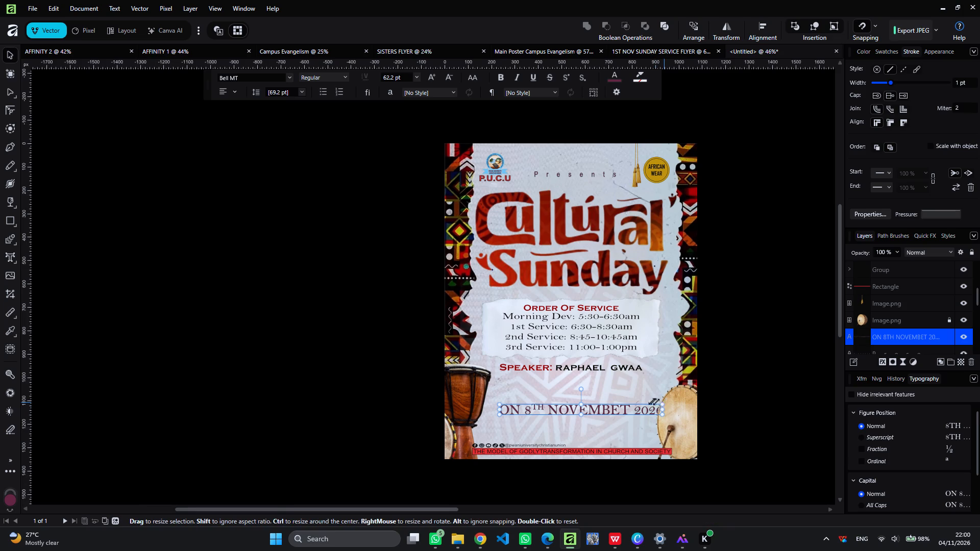
{"action": "left_click_drag", "start_coordinate": [652, 402], "coordinate": [641, 402]}
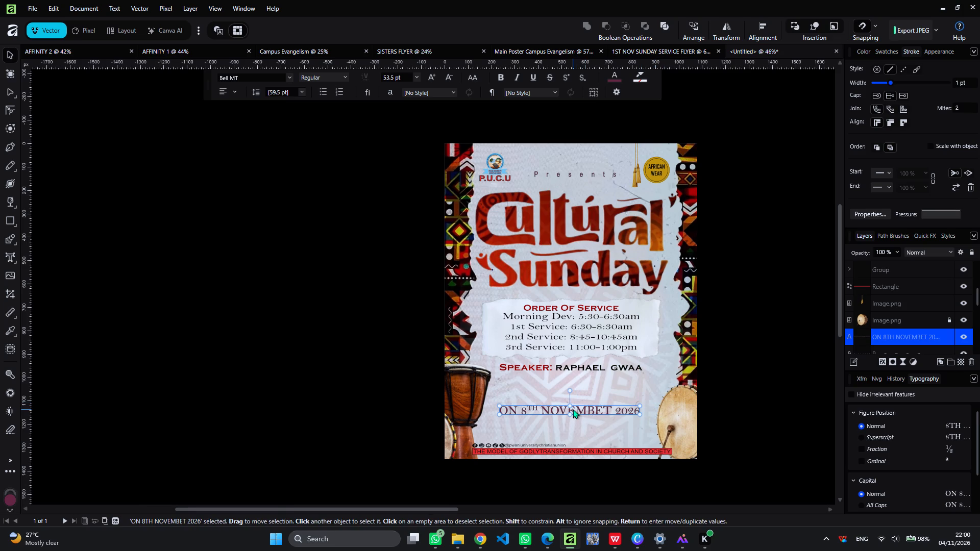
{"action": "left_click_drag", "start_coordinate": [573, 409], "coordinate": [573, 402]}
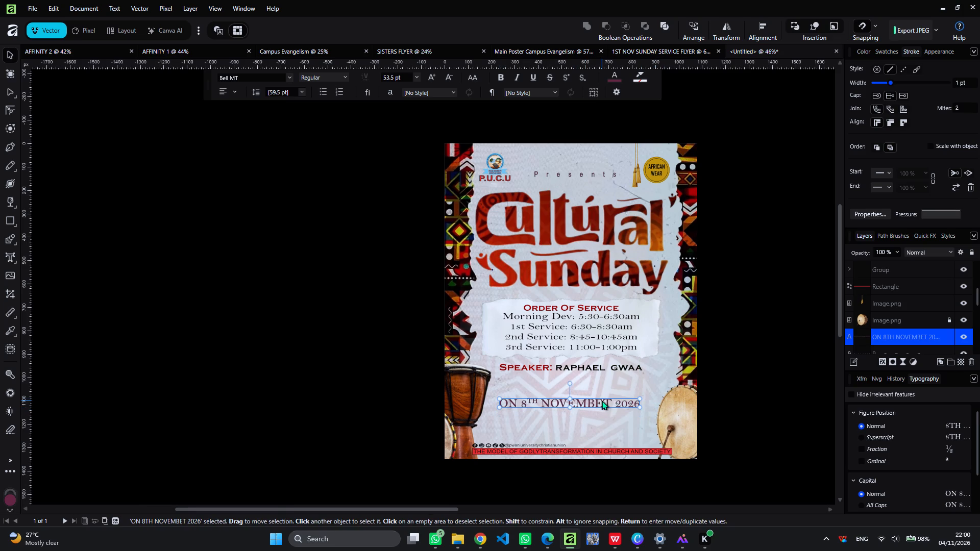
Correct the month in the date line to NOVEMBER and convert the whole line to uppercase.
{"action": "left_click", "coordinate": [602, 401]}
{"action": "key", "text": "Right"}
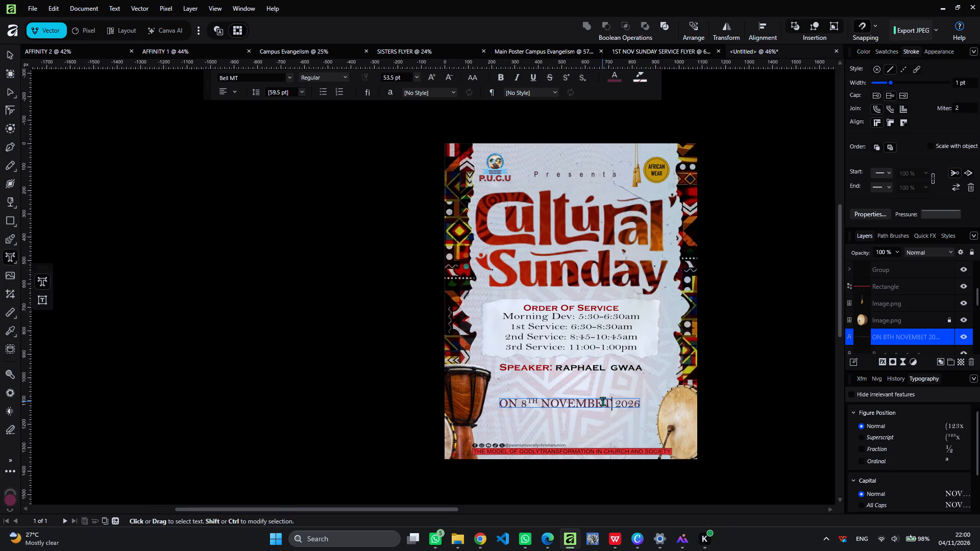
{"action": "key", "text": "BackSpace"}
{"action": "key", "text": "r"}
{"action": "key", "text": "BackSpace"}
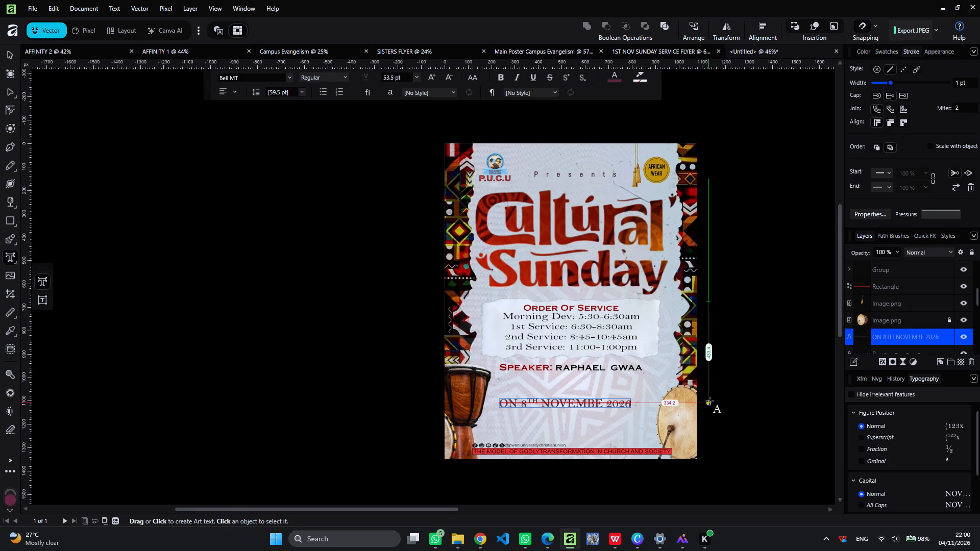
{"action": "key", "text": "r"}
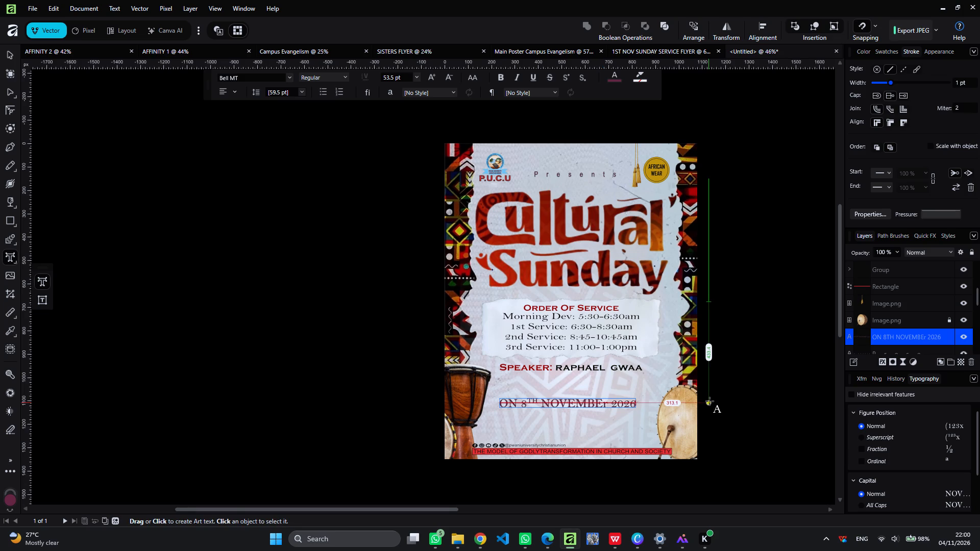
{"action": "key", "text": "ctrl+a"}
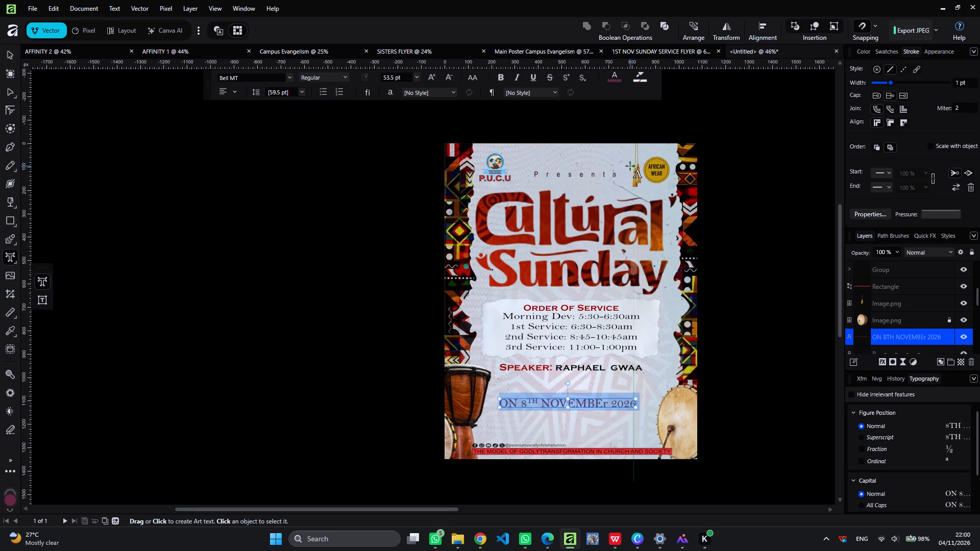
{"action": "left_click", "coordinate": [477, 77]}
{"action": "left_click", "coordinate": [478, 92]}
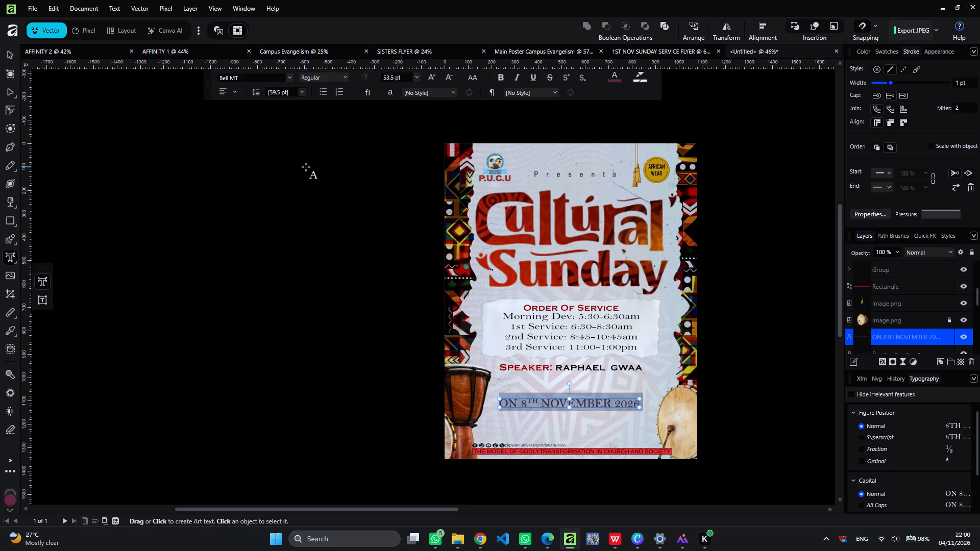
{"action": "left_click", "coordinate": [306, 167]}
{"action": "left_click", "coordinate": [4, 51]}
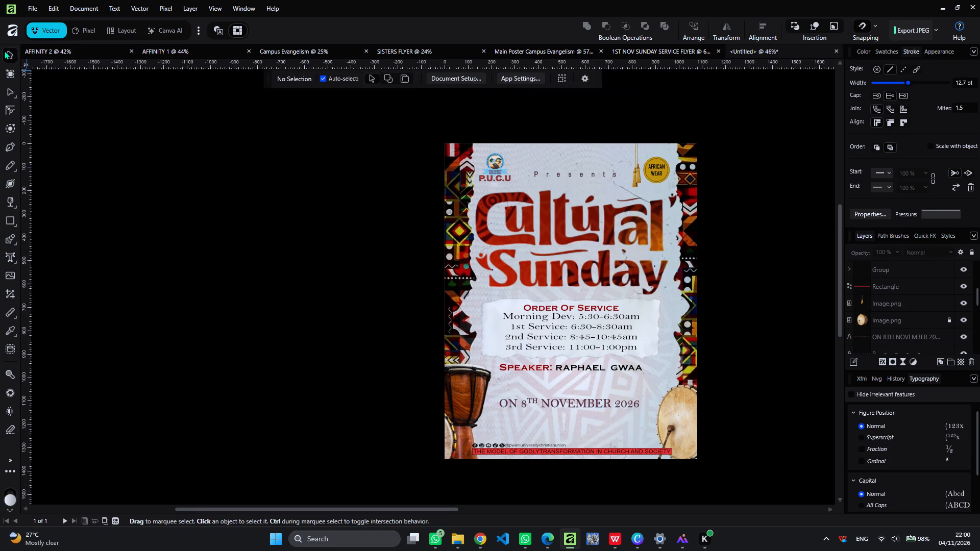
Resize the date line to about 54.1 pt and place it between the speaker line and the footer, leaving a gap above.
{"action": "left_click_drag", "start_coordinate": [233, 208], "coordinate": [558, 394]}
{"action": "left_click", "coordinate": [563, 403]}
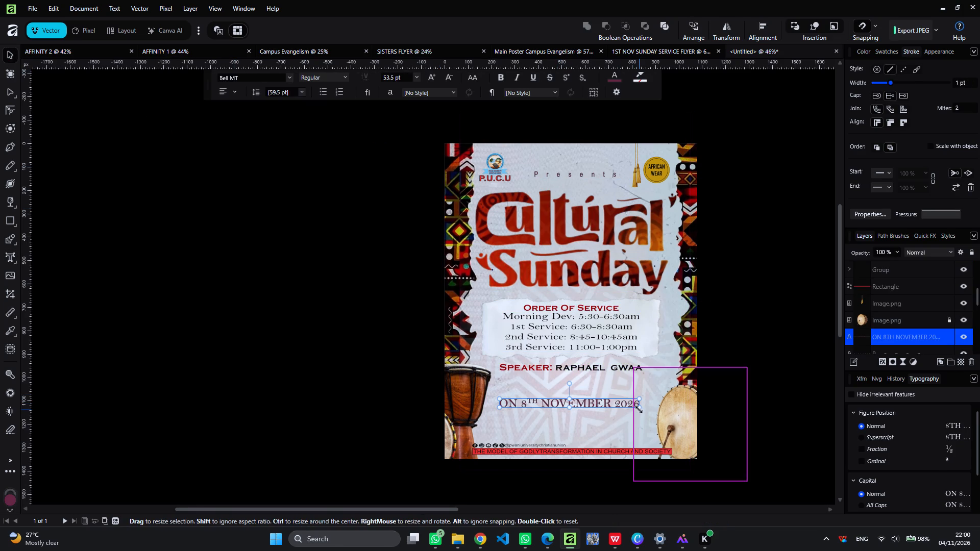
{"action": "left_click_drag", "start_coordinate": [639, 410], "coordinate": [652, 412]}
{"action": "left_click_drag", "start_coordinate": [597, 398], "coordinate": [595, 382]}
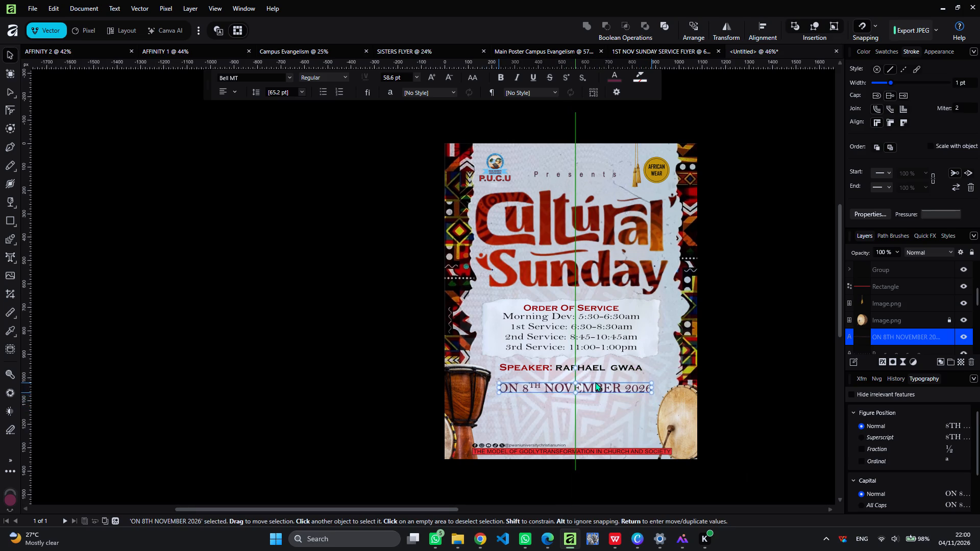
{"action": "left_click_drag", "start_coordinate": [595, 382], "coordinate": [592, 382]}
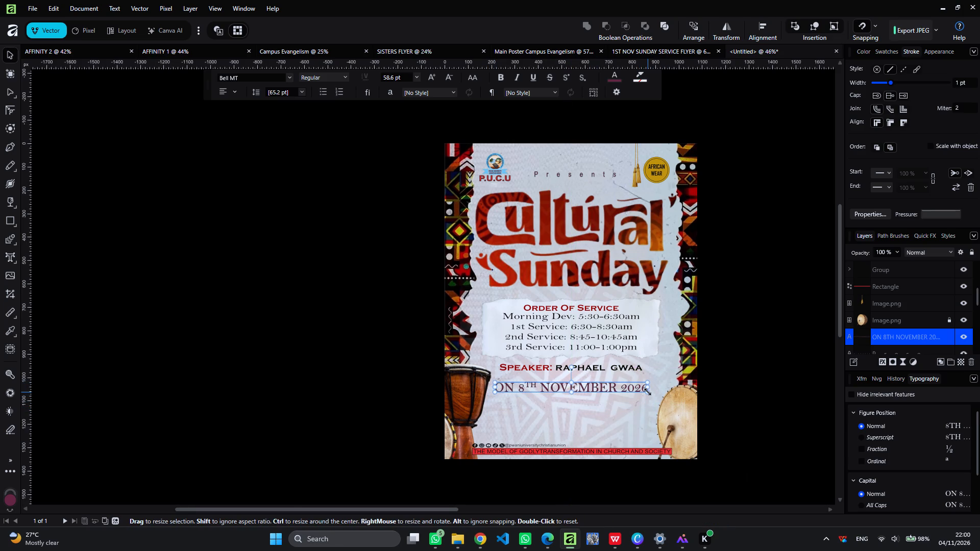
{"action": "left_click_drag", "start_coordinate": [648, 392], "coordinate": [642, 392]}
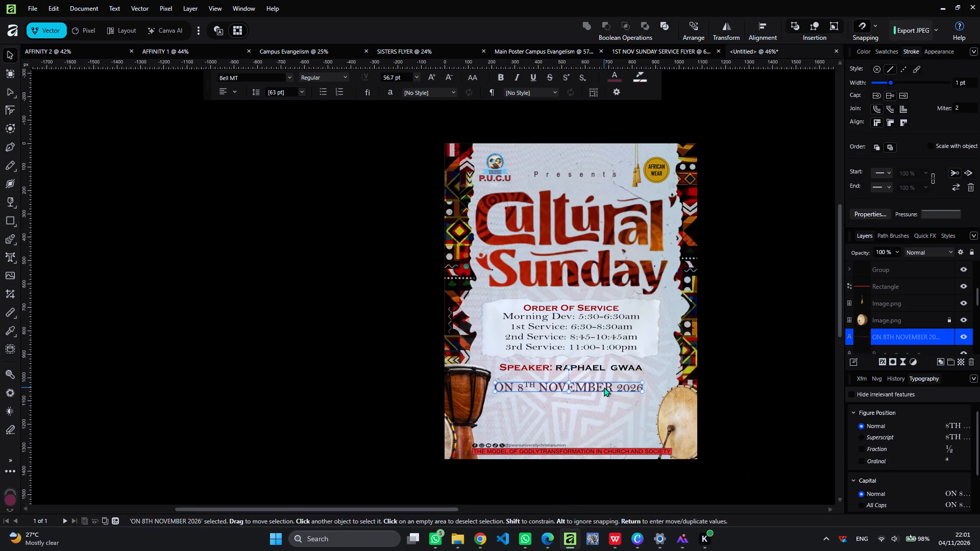
{"action": "left_click_drag", "start_coordinate": [604, 387], "coordinate": [611, 386]}
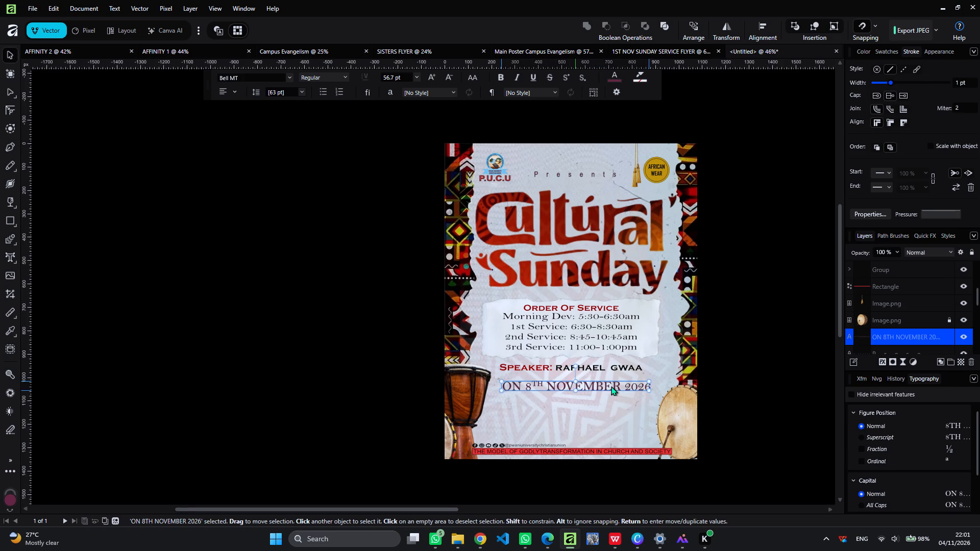
{"action": "left_click_drag", "start_coordinate": [611, 386], "coordinate": [610, 386]}
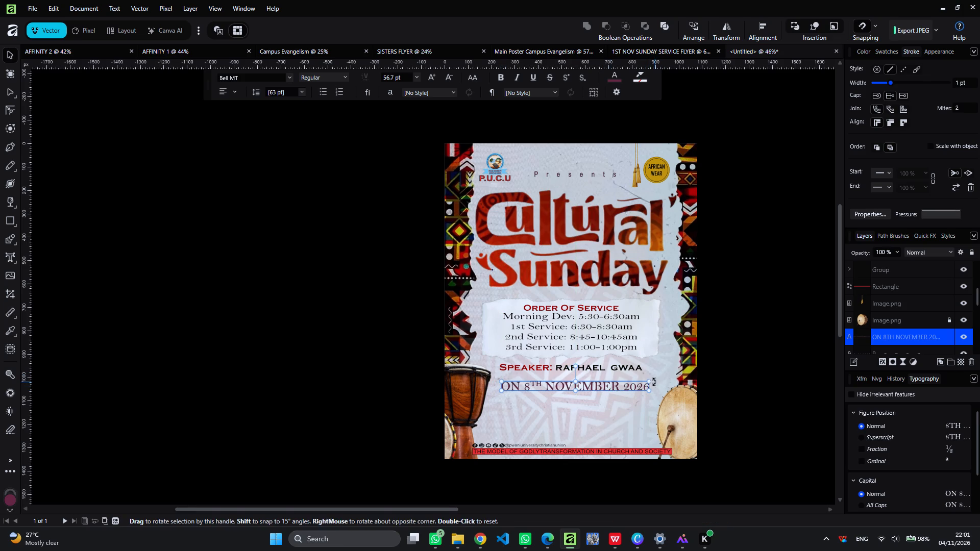
{"action": "left_click_drag", "start_coordinate": [651, 382], "coordinate": [644, 383]}
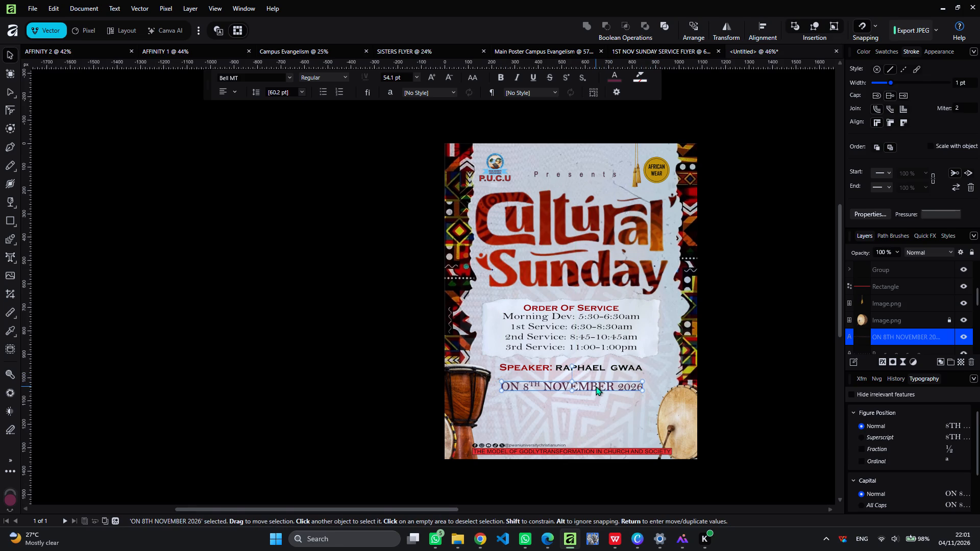
{"action": "left_click_drag", "start_coordinate": [594, 387], "coordinate": [591, 412]}
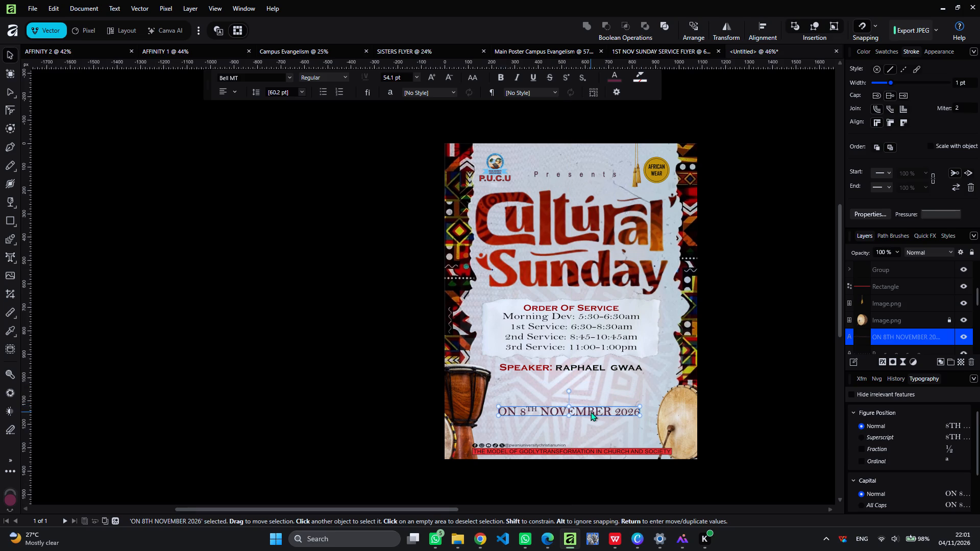
Duplicate the speaker line and place the copy just below it, above the date line.
{"action": "left_click", "coordinate": [532, 371]}
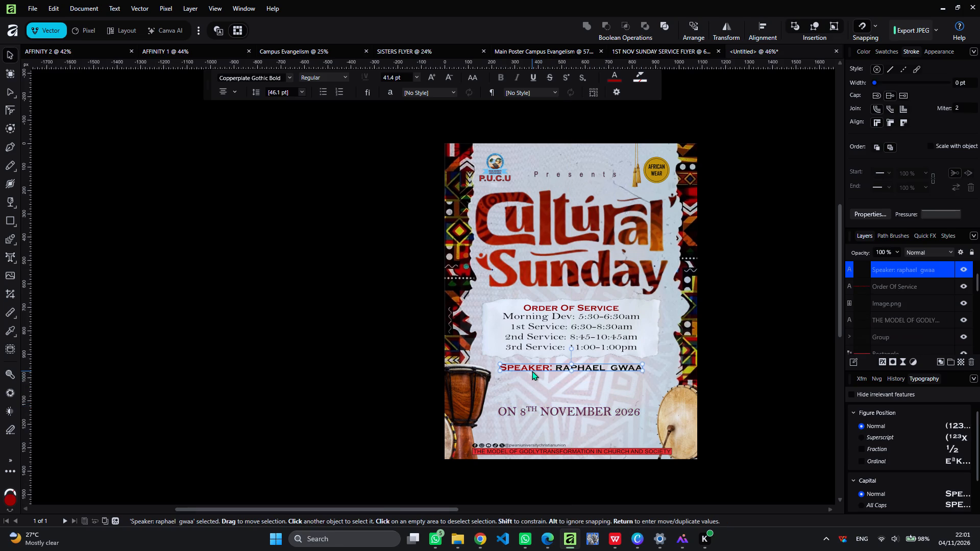
{"action": "key", "text": "ctrl+j"}
{"action": "left_click_drag", "start_coordinate": [532, 371], "coordinate": [531, 372]}
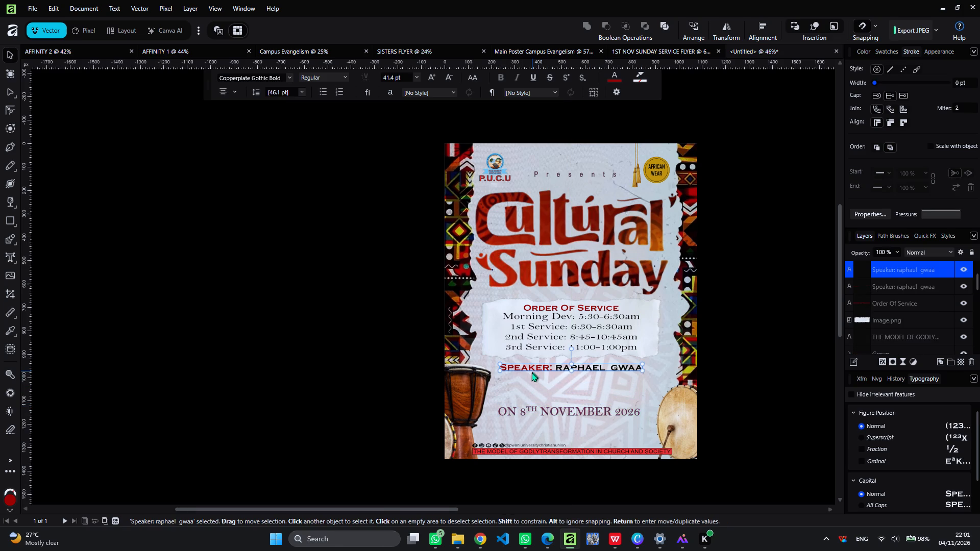
{"action": "left_click_drag", "start_coordinate": [531, 372], "coordinate": [530, 387]}
Change the duplicated line's text to "theme: cultural ways", keeping the red label and black text styling.
{"action": "double_click", "coordinate": [545, 383]}
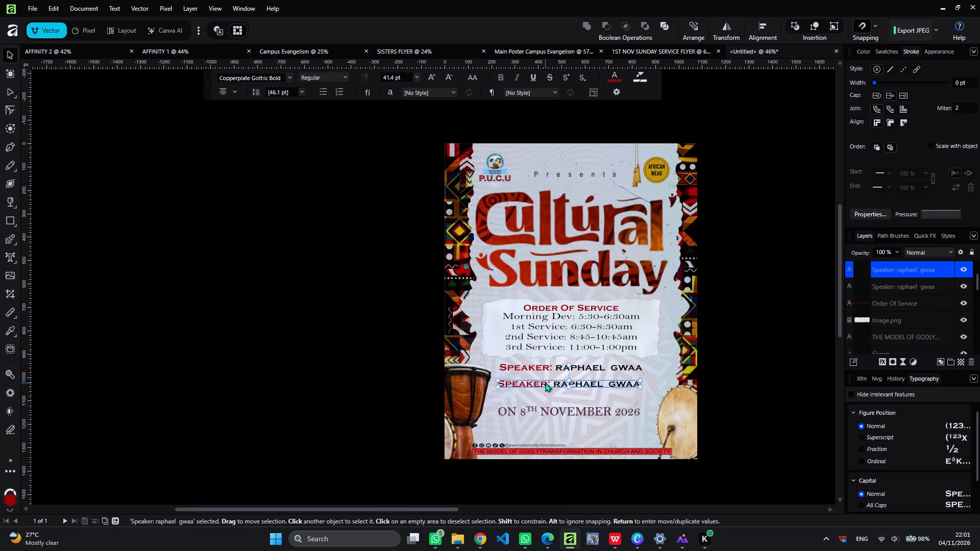
{"action": "type", "text": "theme"}
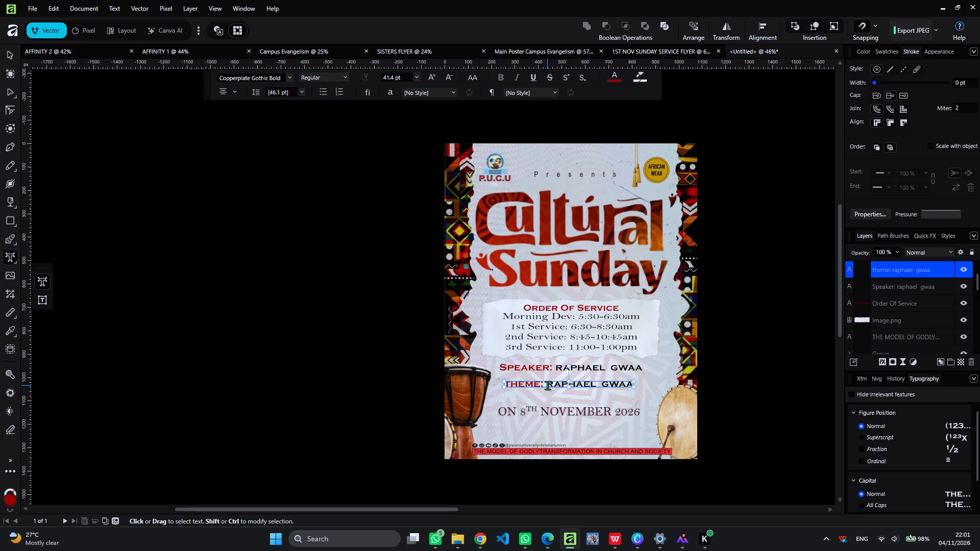
{"action": "left_click", "coordinate": [547, 385]}
{"action": "left_click_drag", "start_coordinate": [547, 385], "coordinate": [636, 385]}
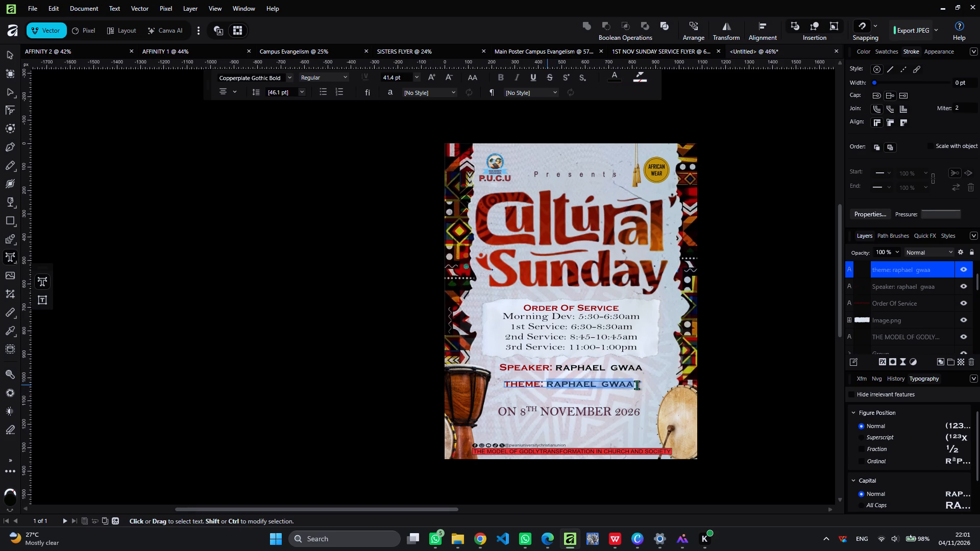
{"action": "left_click_drag", "start_coordinate": [636, 385], "coordinate": [637, 385]}
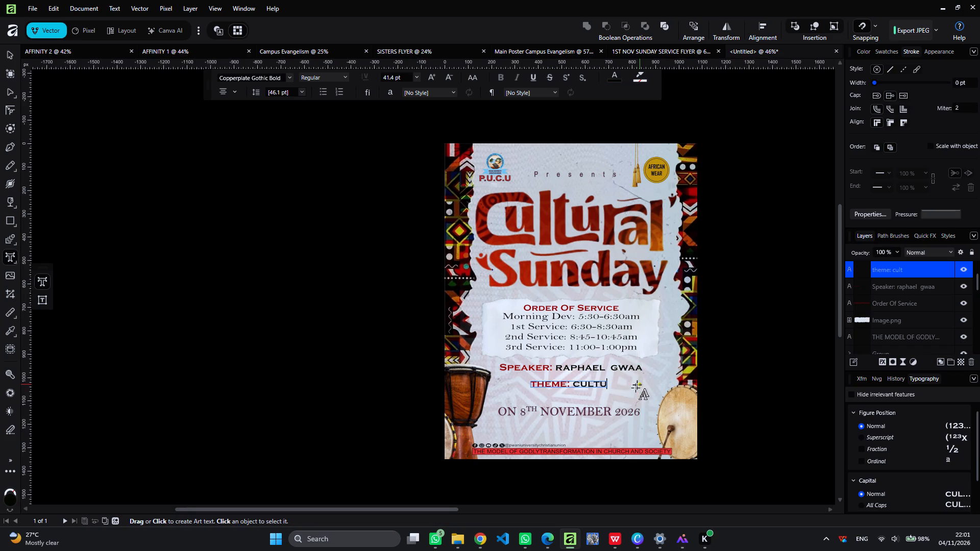
{"action": "key", "text": "BackSpace"}
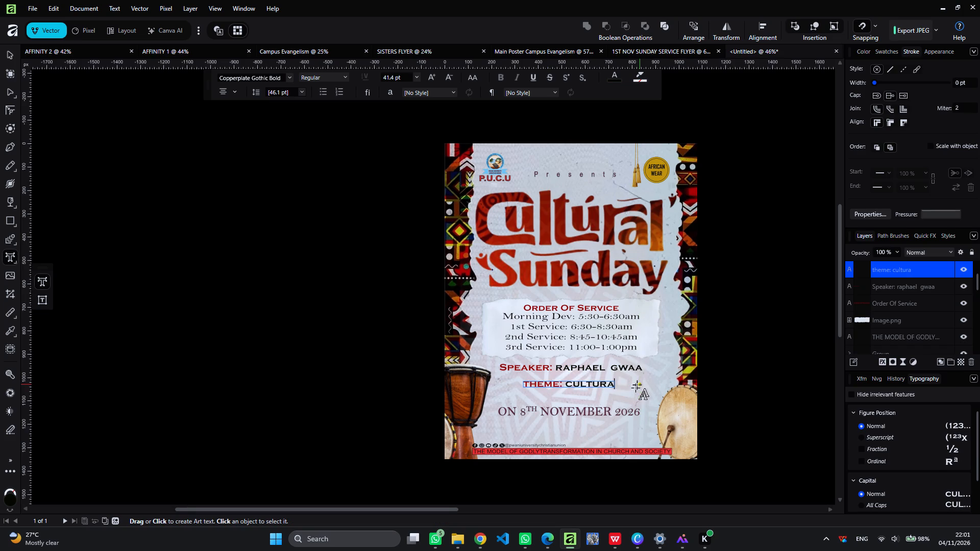
{"action": "type", "text": "l"}
{"action": "key", "text": "space"}
{"action": "type", "text": "ways"}
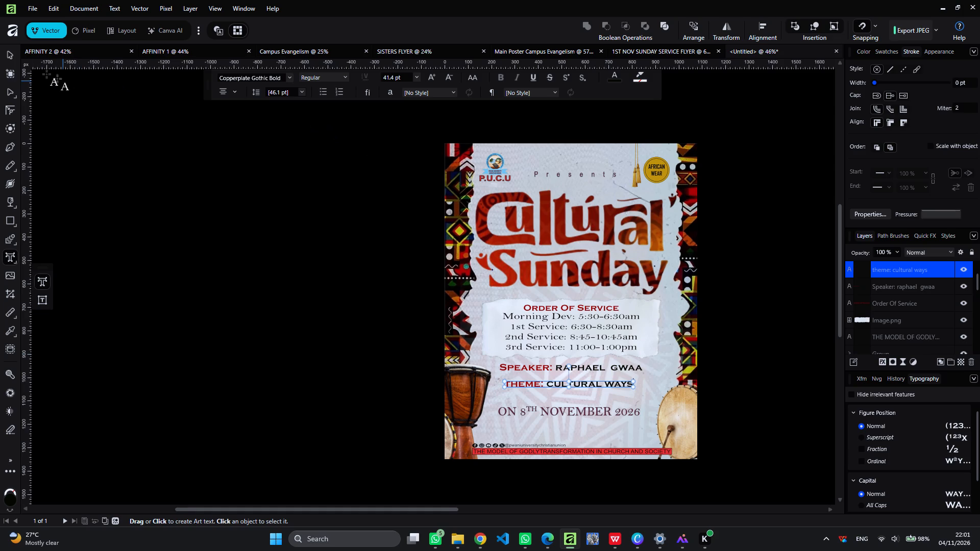
{"action": "left_click", "coordinate": [15, 54]}
{"action": "left_click", "coordinate": [316, 181]}
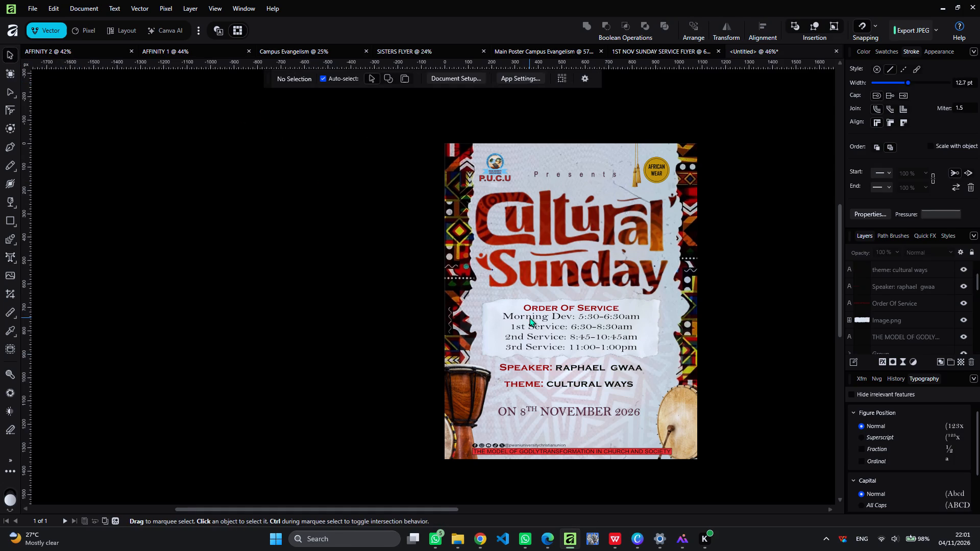
Move the theme line up slightly so it sits closer beneath the speaker line, centred on the poster.
{"action": "left_click", "coordinate": [588, 383]}
{"action": "left_click", "coordinate": [588, 383]}
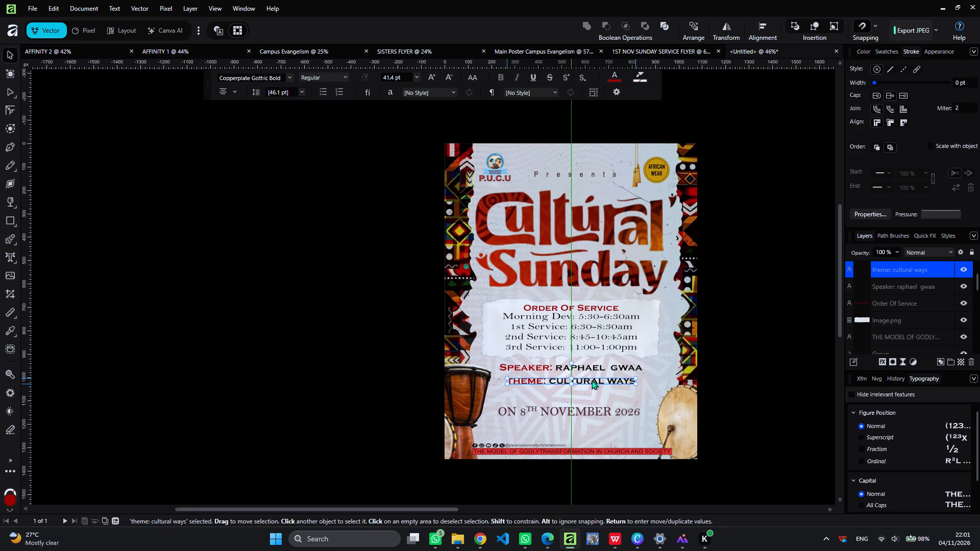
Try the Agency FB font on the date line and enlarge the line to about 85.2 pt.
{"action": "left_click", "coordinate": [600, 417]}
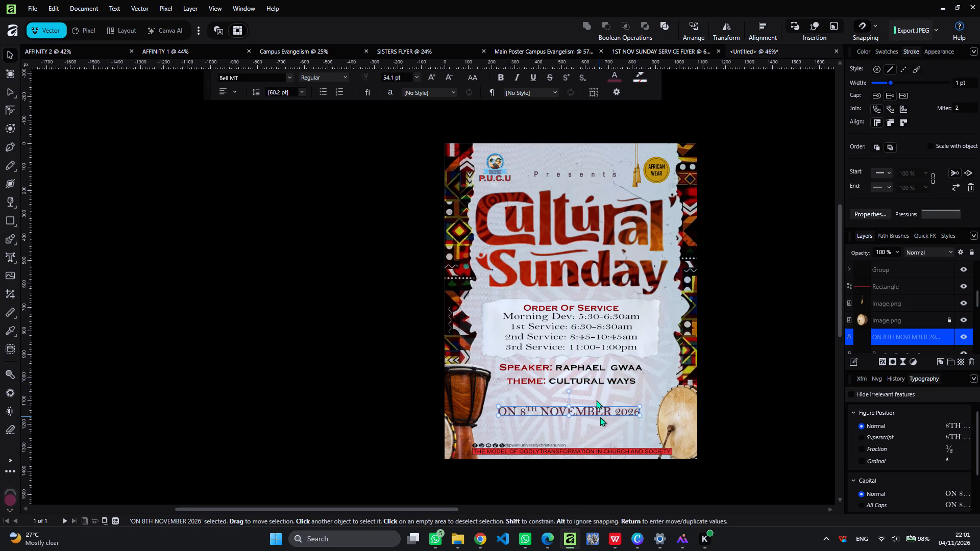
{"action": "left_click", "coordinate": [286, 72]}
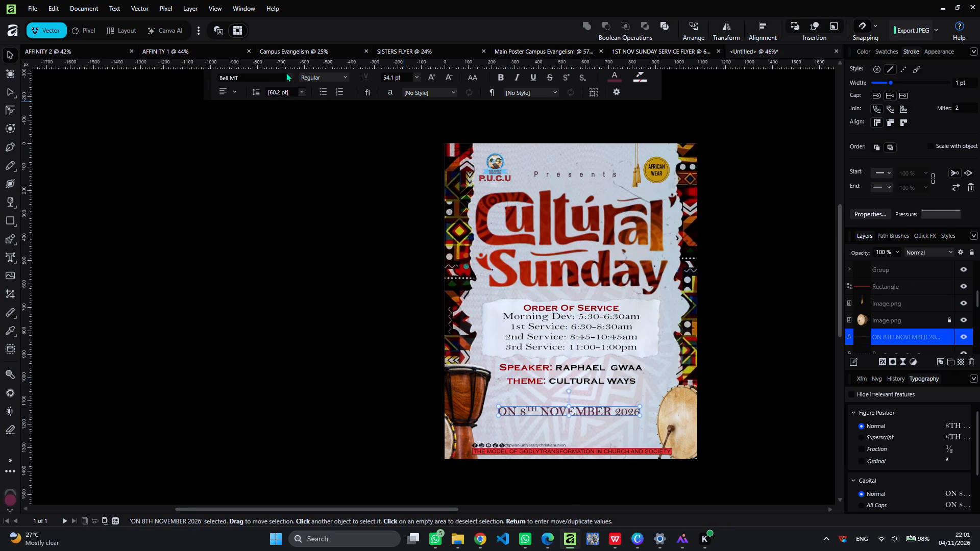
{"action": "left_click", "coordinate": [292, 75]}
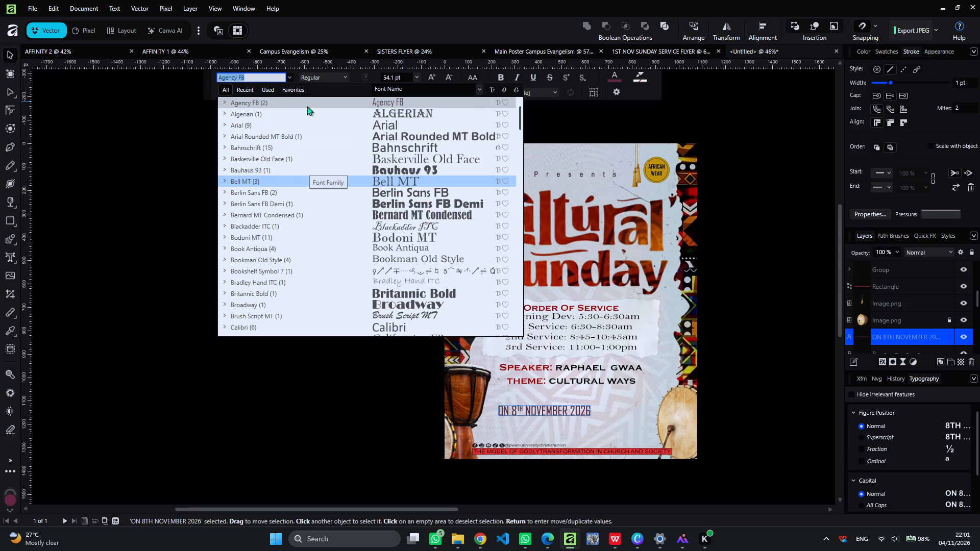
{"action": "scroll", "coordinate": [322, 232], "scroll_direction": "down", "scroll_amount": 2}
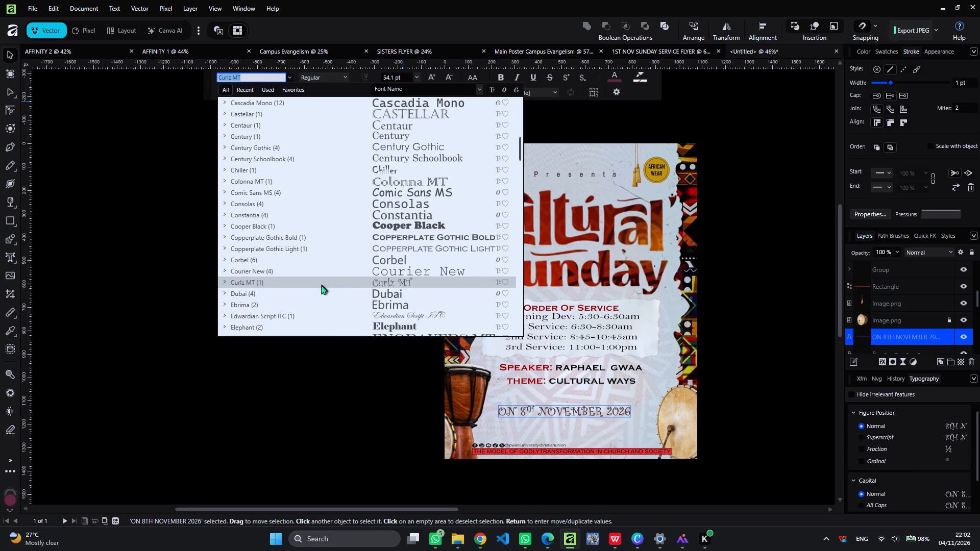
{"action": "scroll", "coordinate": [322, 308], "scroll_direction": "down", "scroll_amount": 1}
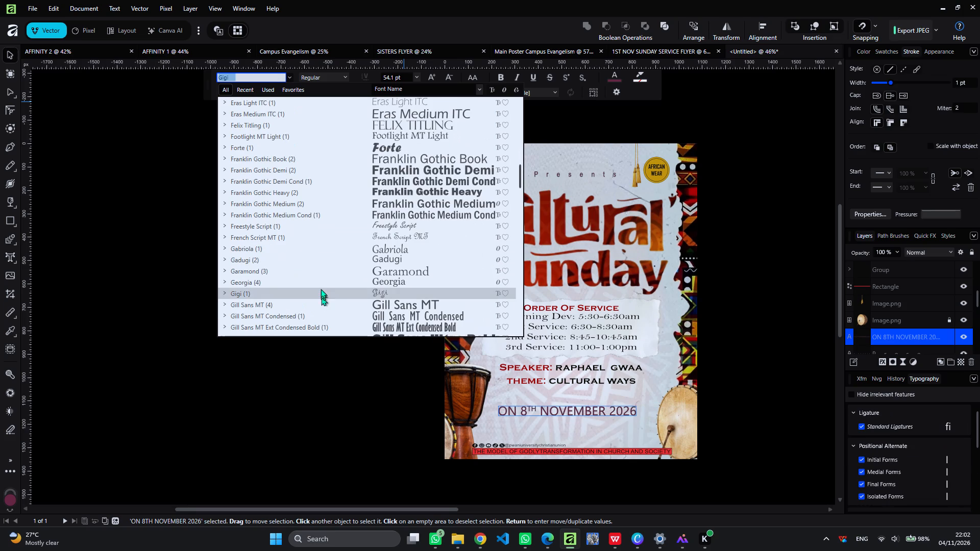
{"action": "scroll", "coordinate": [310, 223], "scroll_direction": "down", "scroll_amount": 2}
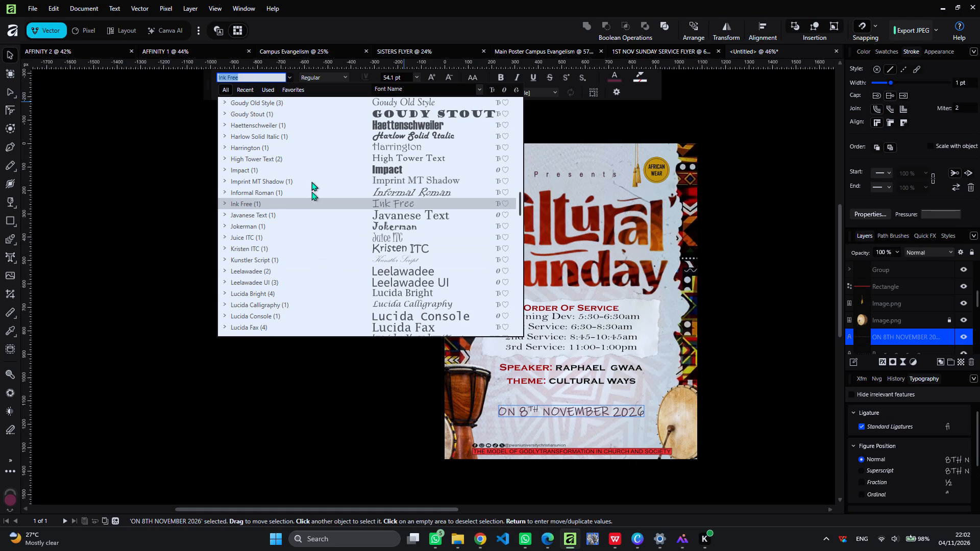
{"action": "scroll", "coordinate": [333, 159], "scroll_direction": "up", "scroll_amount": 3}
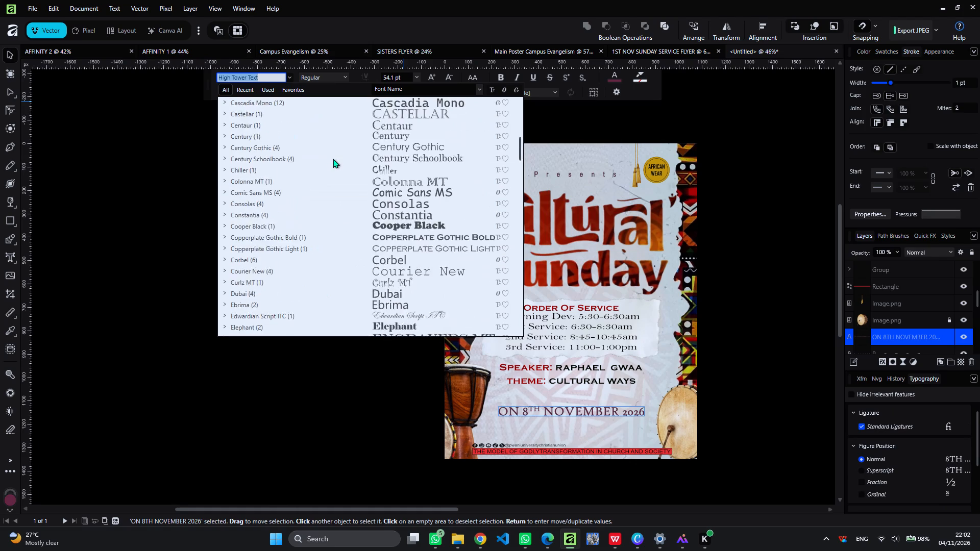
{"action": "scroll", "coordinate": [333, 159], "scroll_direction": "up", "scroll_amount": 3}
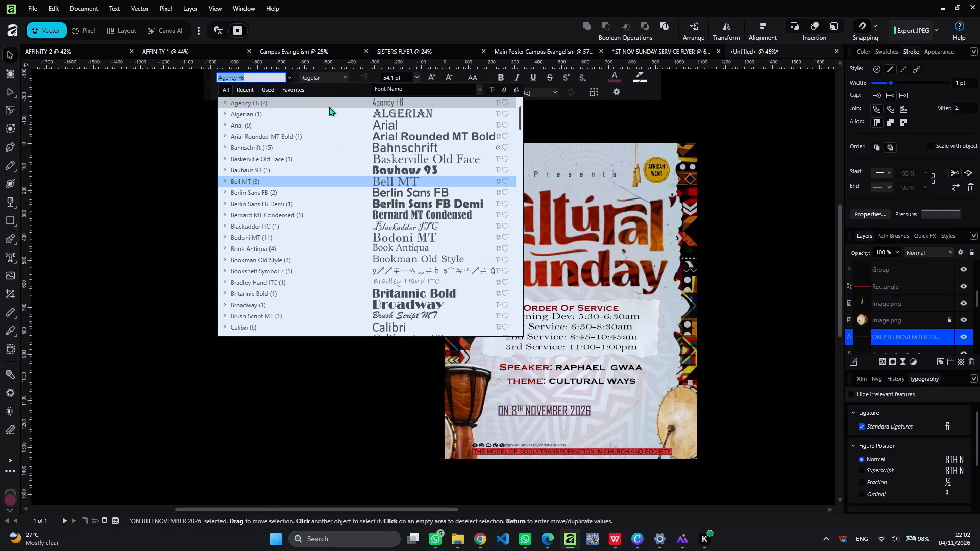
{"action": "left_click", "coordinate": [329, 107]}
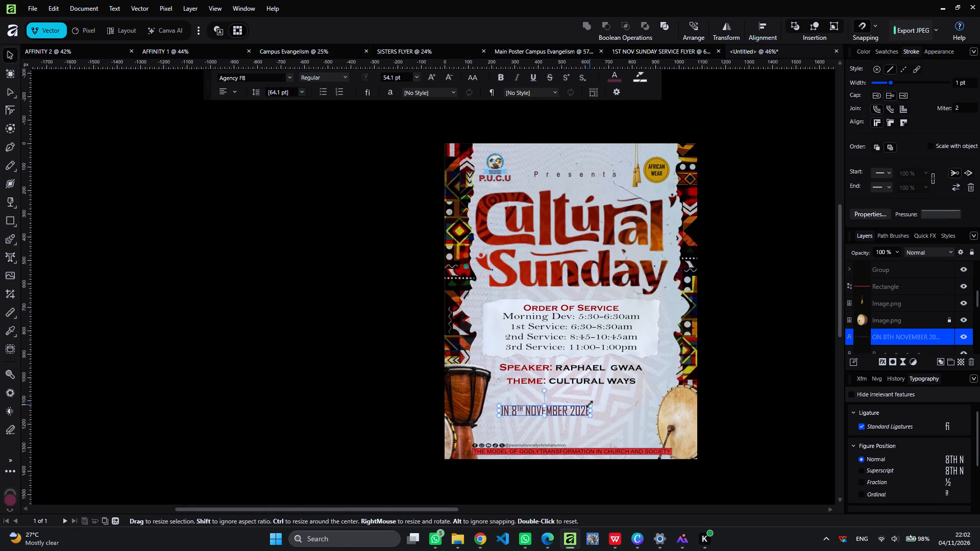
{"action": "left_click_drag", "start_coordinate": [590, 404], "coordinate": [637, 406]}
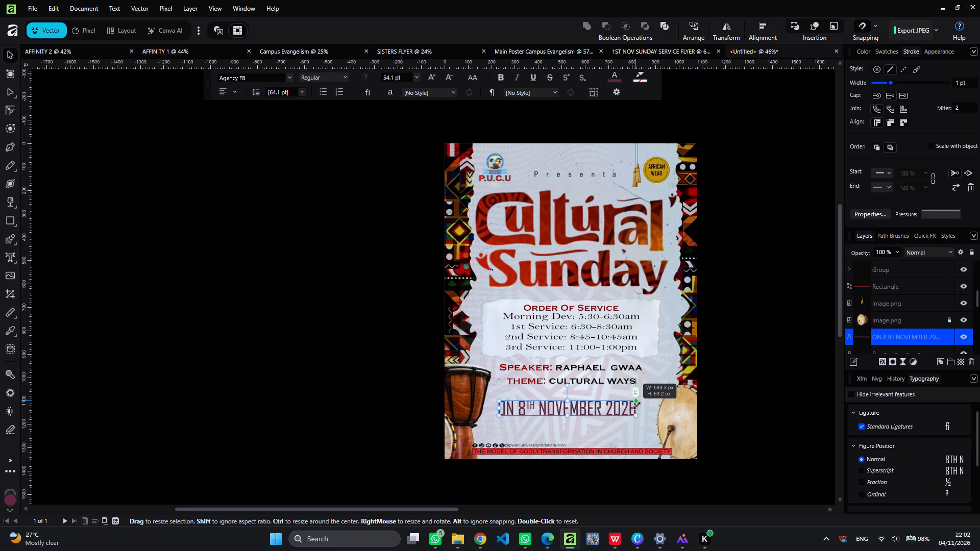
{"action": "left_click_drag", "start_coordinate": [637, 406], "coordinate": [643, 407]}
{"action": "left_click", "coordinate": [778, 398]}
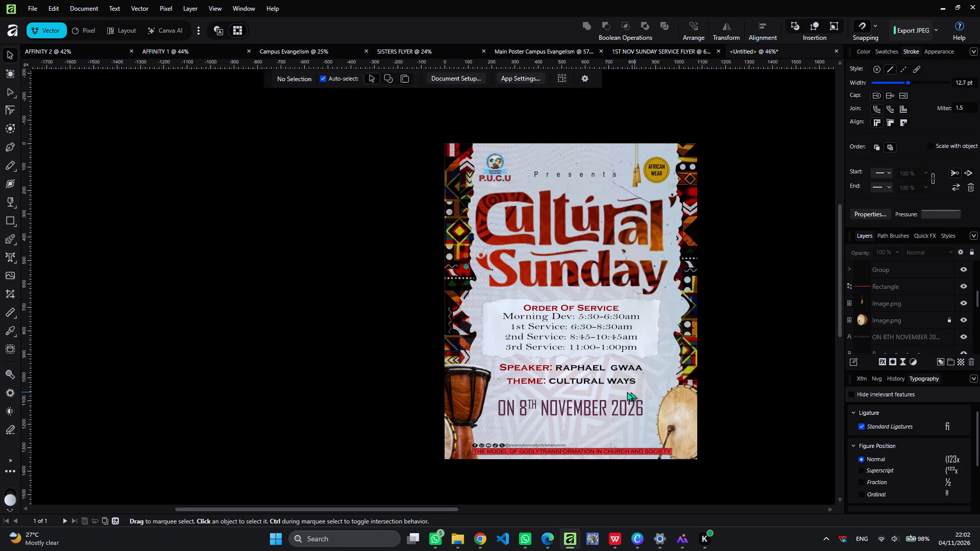
Reduce the date line to about 60 pt and set its font to Book Antiqua.
{"action": "left_click", "coordinate": [586, 405]}
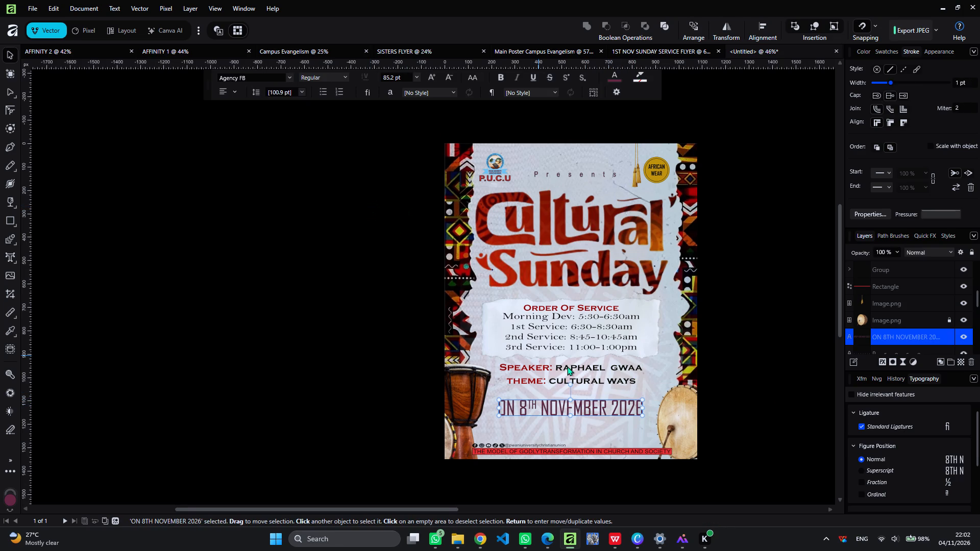
{"action": "left_click_drag", "start_coordinate": [643, 397], "coordinate": [599, 394]}
{"action": "left_click", "coordinate": [293, 74]}
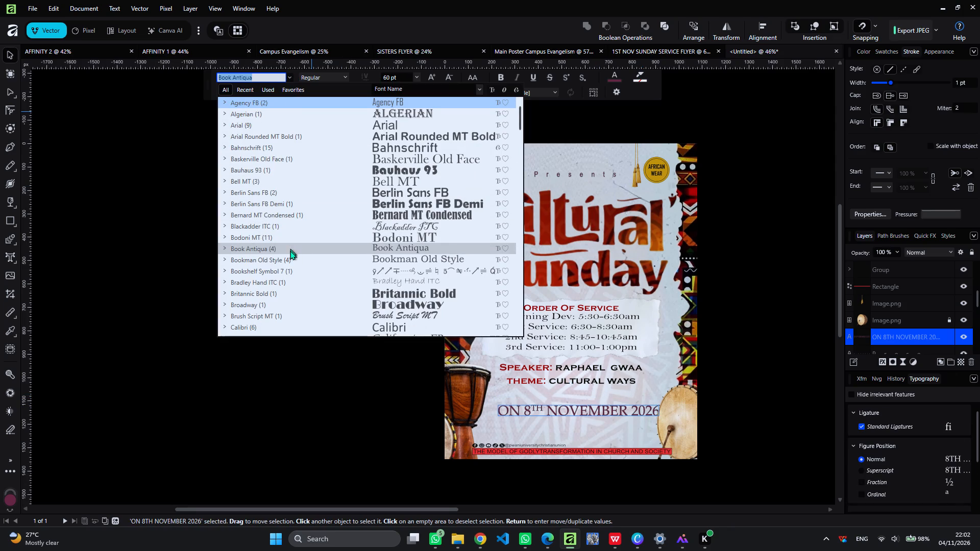
{"action": "scroll", "coordinate": [295, 279], "scroll_direction": "down", "scroll_amount": 2}
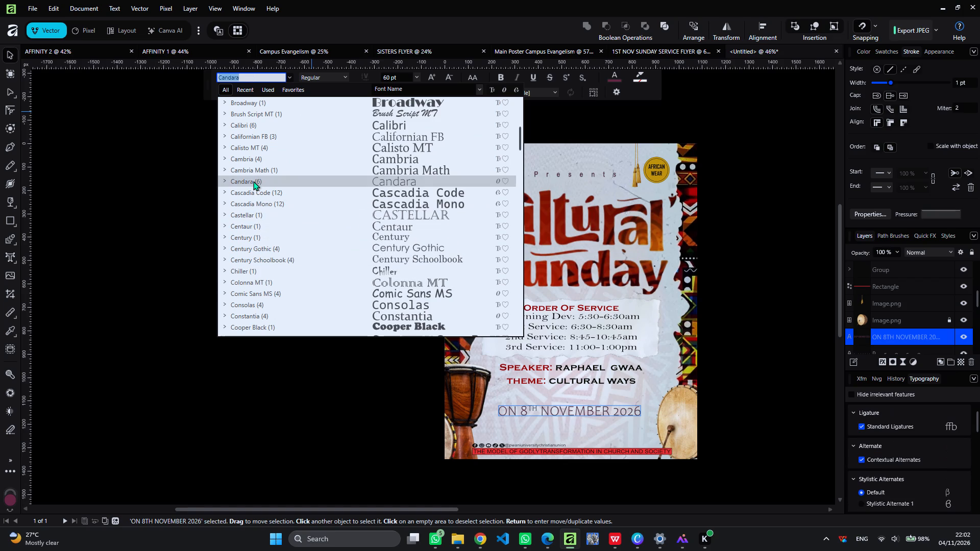
{"action": "scroll", "coordinate": [253, 181], "scroll_direction": "up", "scroll_amount": 3}
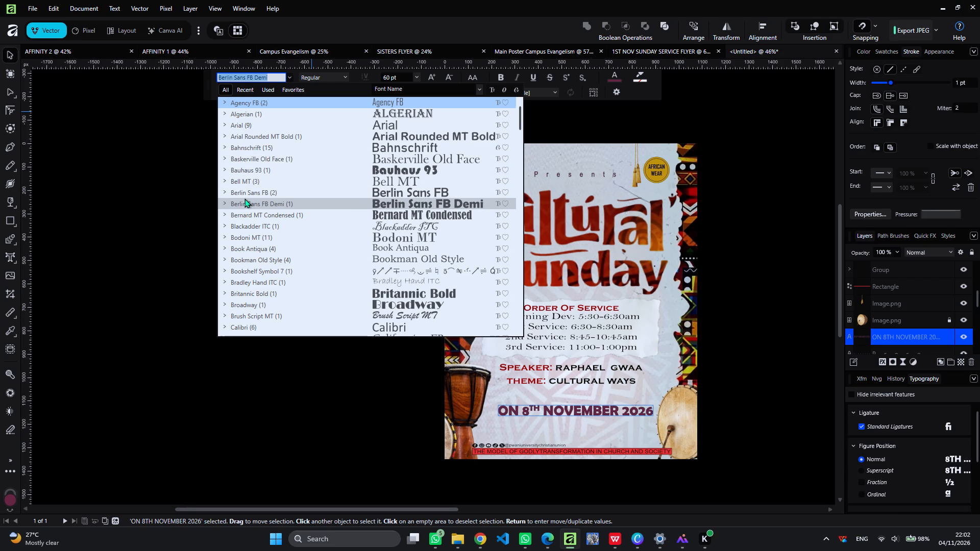
{"action": "left_click", "coordinate": [243, 247]}
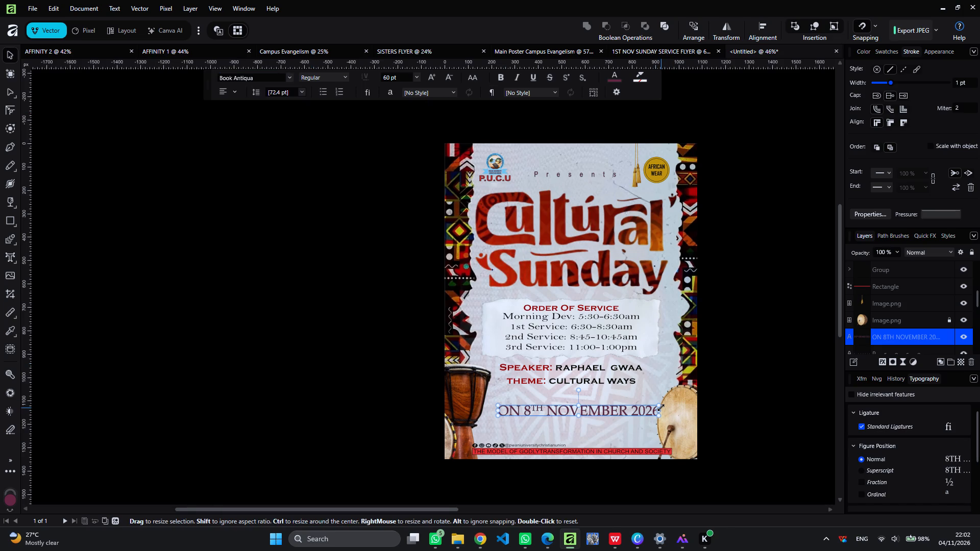
Resize the date line to about 51.5 pt and place it just below the theme line, roughly centred.
{"action": "left_click_drag", "start_coordinate": [600, 410], "coordinate": [590, 407]}
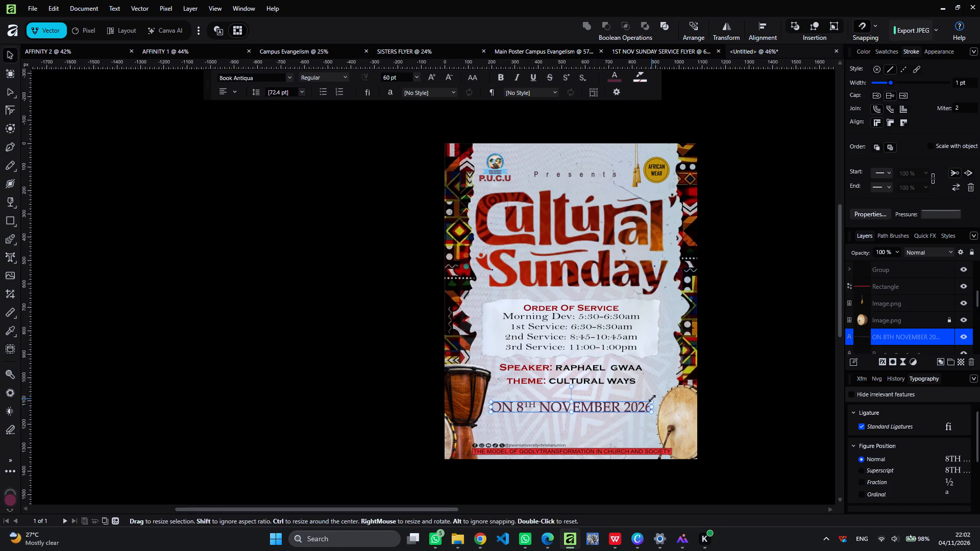
{"action": "left_click_drag", "start_coordinate": [655, 399], "coordinate": [632, 399]}
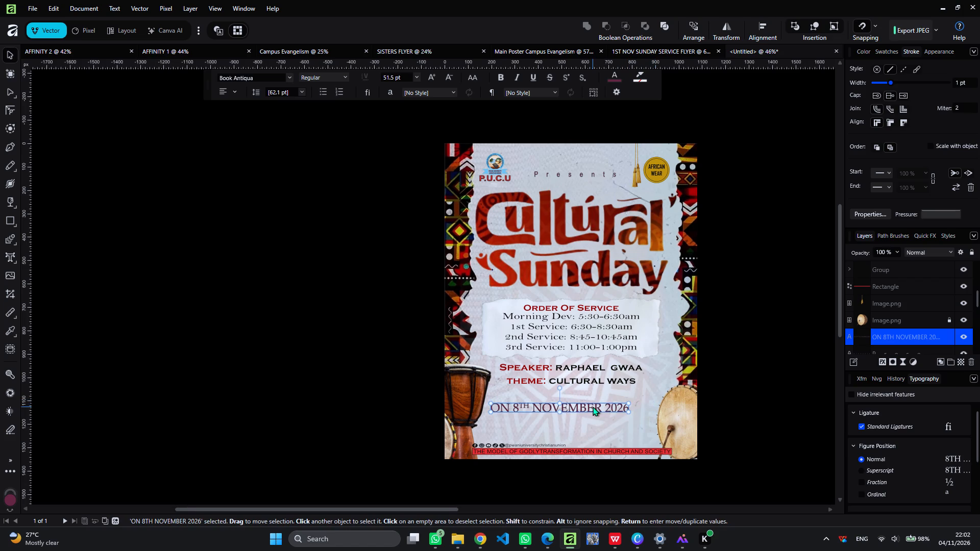
{"action": "left_click_drag", "start_coordinate": [593, 407], "coordinate": [607, 403]}
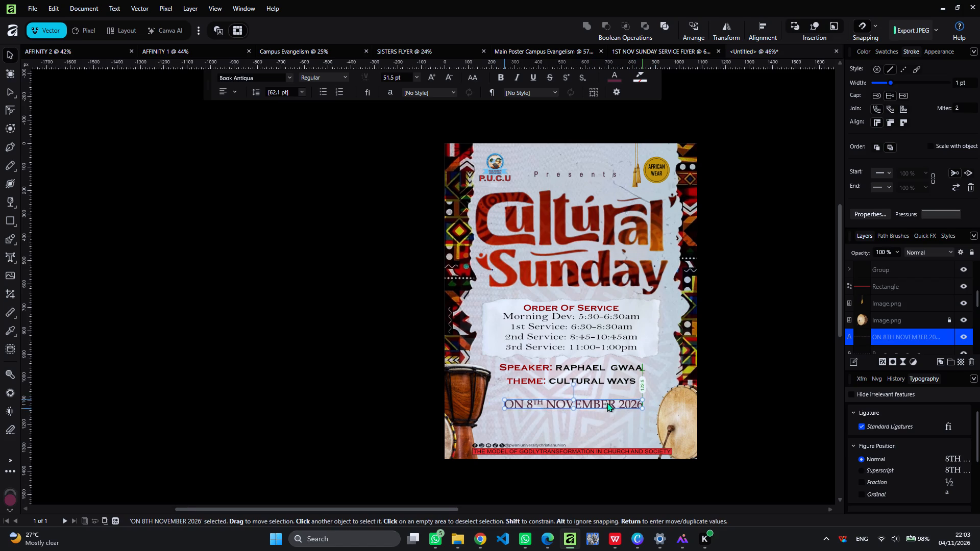
{"action": "left_click_drag", "start_coordinate": [607, 403], "coordinate": [610, 398]}
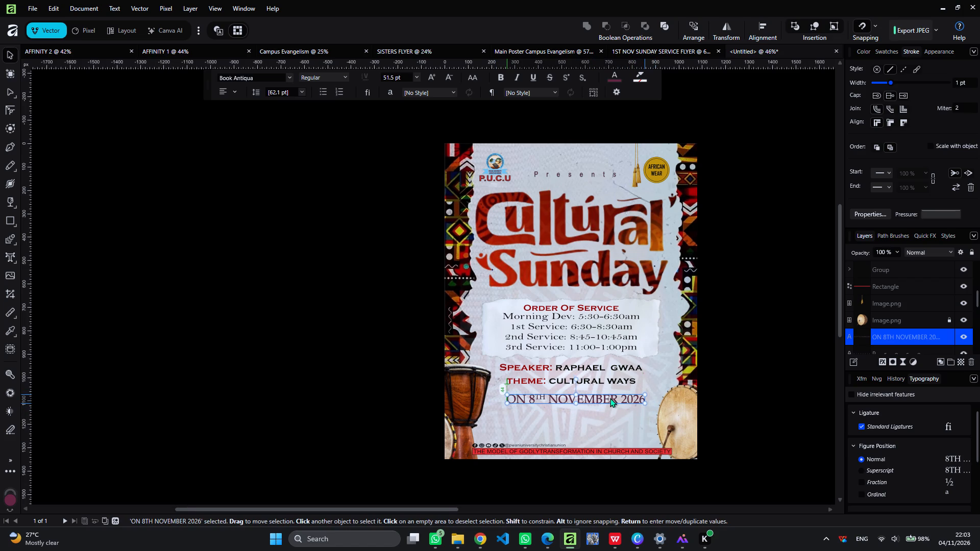
{"action": "left_click_drag", "start_coordinate": [610, 398], "coordinate": [609, 398]}
{"action": "left_click_drag", "start_coordinate": [609, 398], "coordinate": [610, 398]}
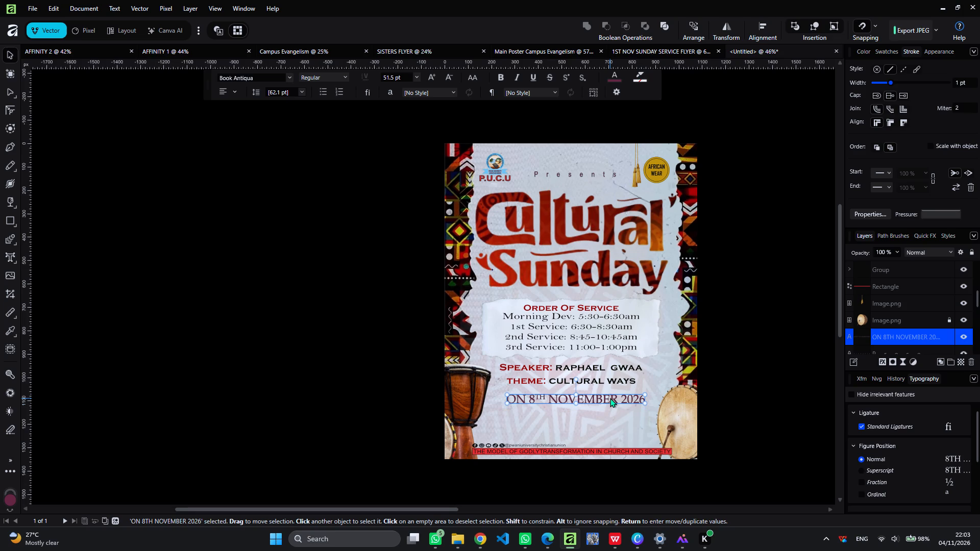
{"action": "left_click", "coordinate": [760, 397]}
{"action": "left_click", "coordinate": [610, 397]}
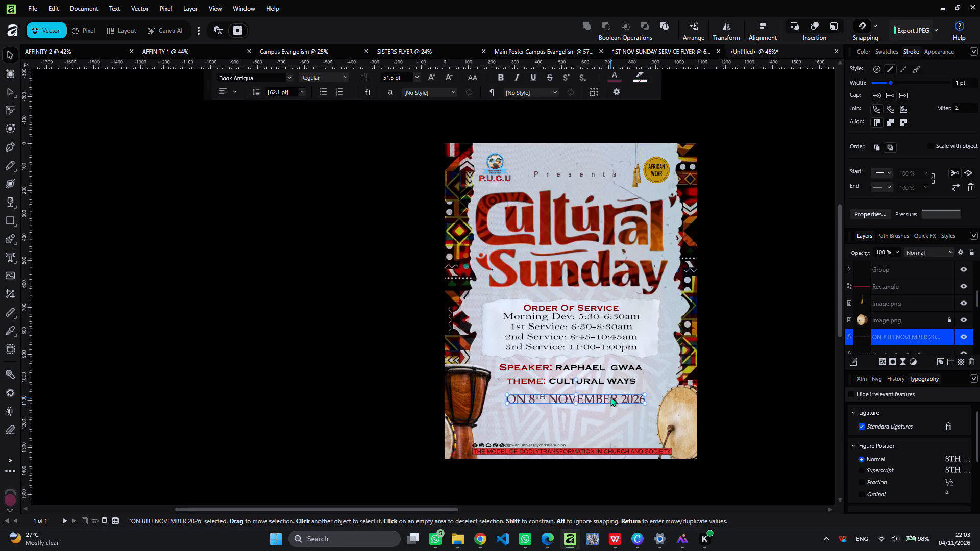
{"action": "left_click", "coordinate": [610, 397]}
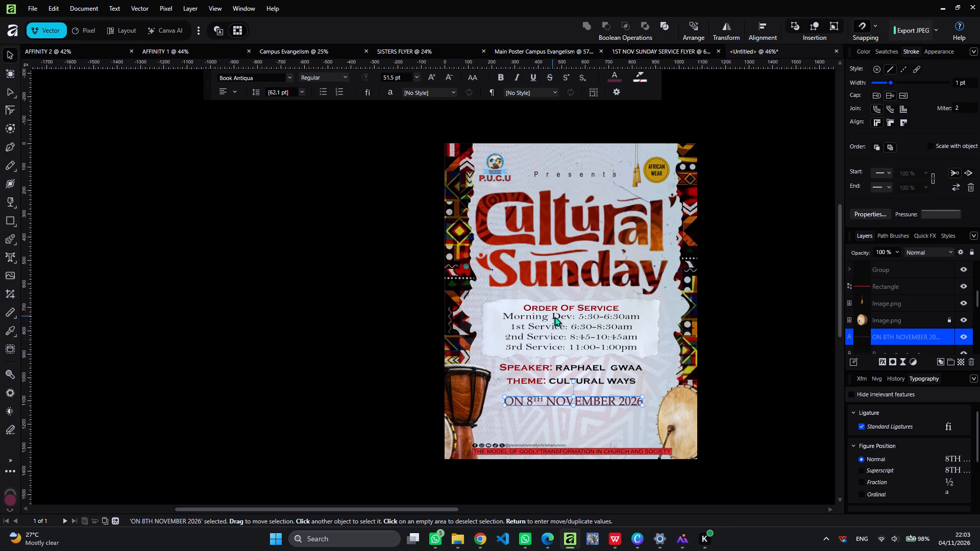
Move the service times block down slightly to open a gap below the Order Of Service heading.
{"action": "left_click", "coordinate": [568, 324]}
{"action": "left_click", "coordinate": [568, 324]}
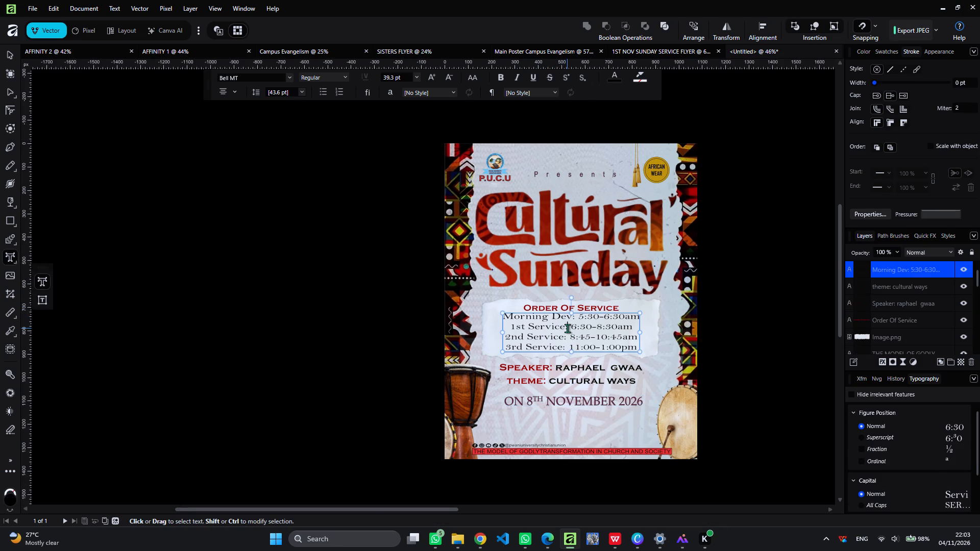
{"action": "left_click", "coordinate": [7, 55]}
{"action": "left_click", "coordinate": [185, 226]}
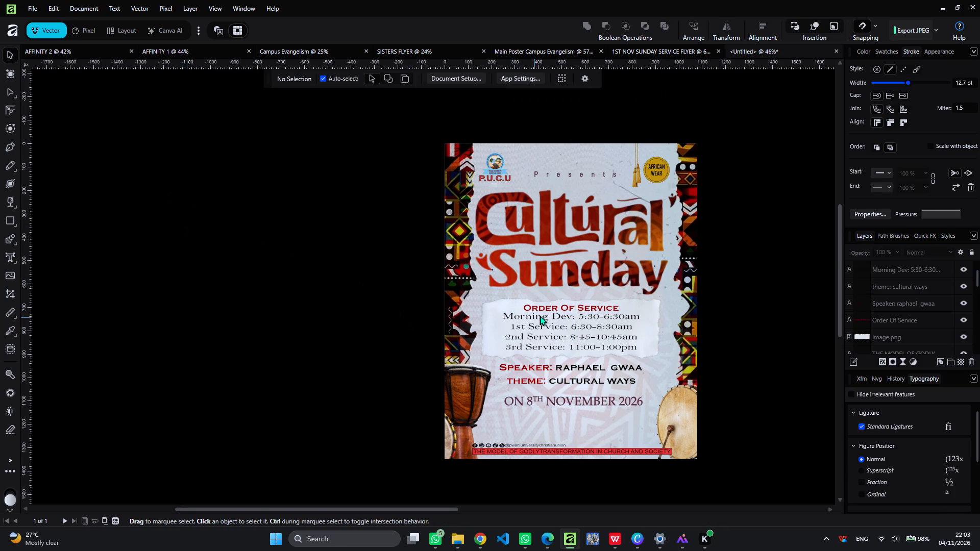
{"action": "left_click", "coordinate": [556, 324]}
{"action": "left_click", "coordinate": [556, 324]}
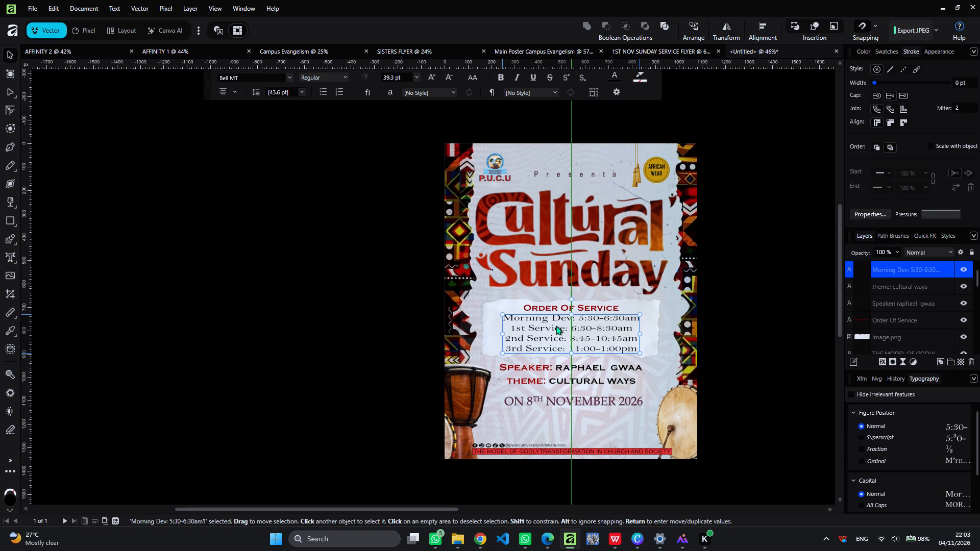
{"action": "left_click", "coordinate": [772, 325]}
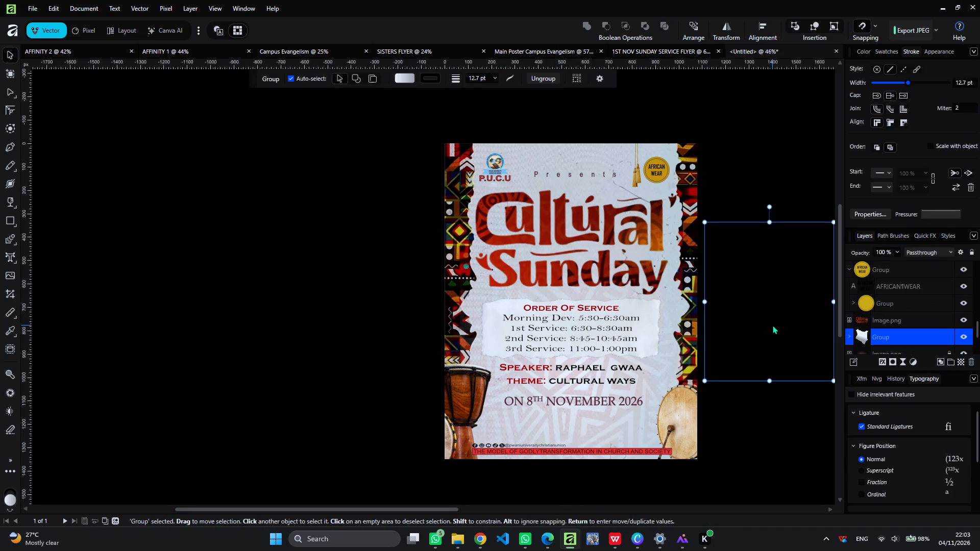
Underline the Order Of Service heading.
{"action": "left_click", "coordinate": [610, 305]}
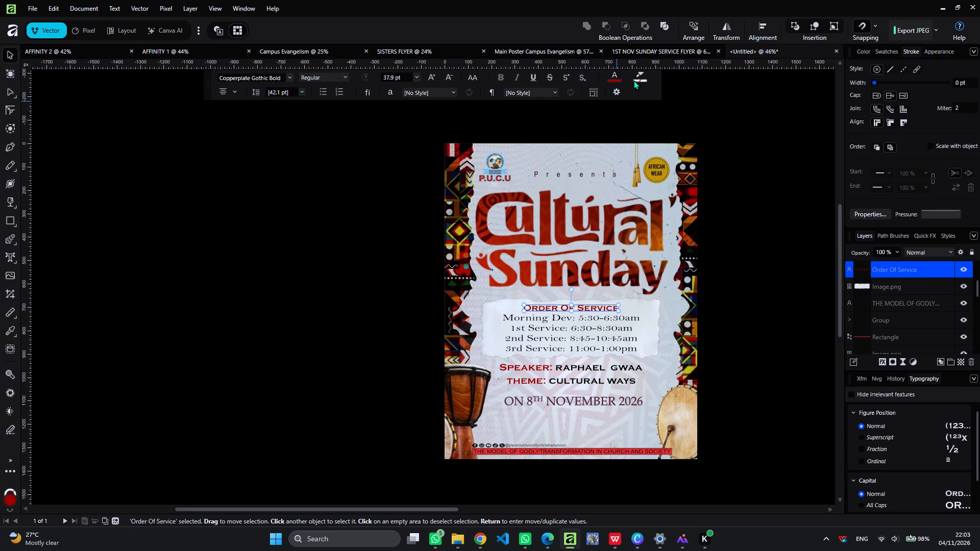
{"action": "left_click", "coordinate": [533, 77]}
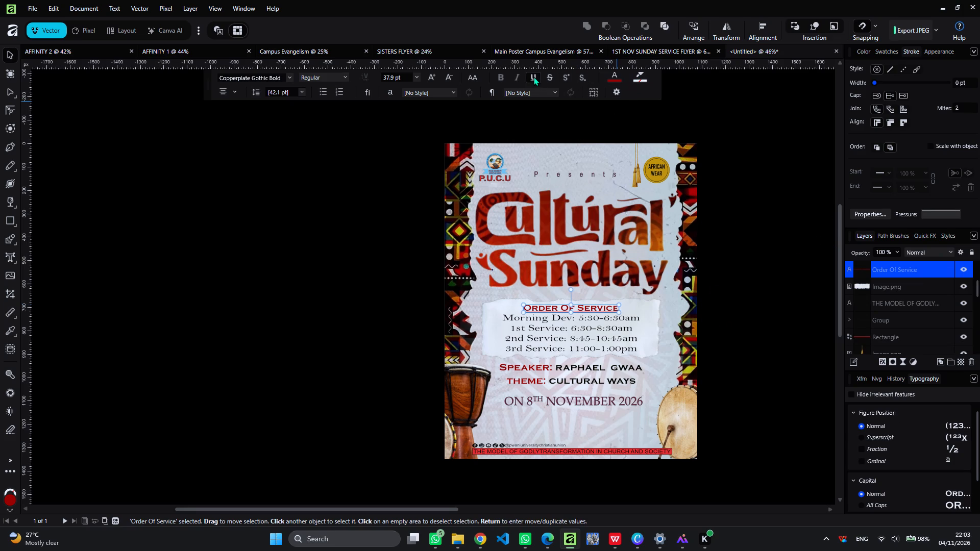
{"action": "left_click", "coordinate": [732, 186]}
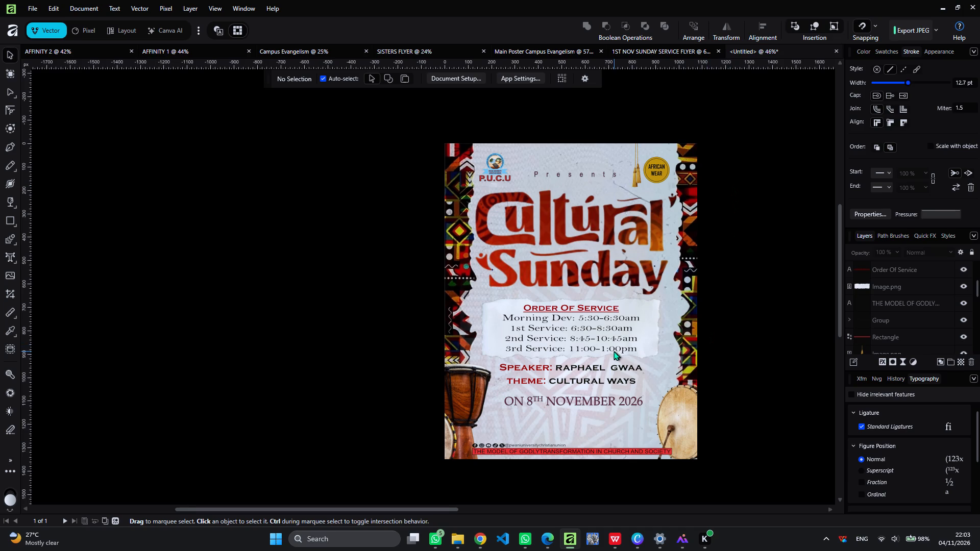
Replace the word "cultural" in the theme line with "ancient", keeping "ways" after it.
{"action": "left_click", "coordinate": [607, 339]}
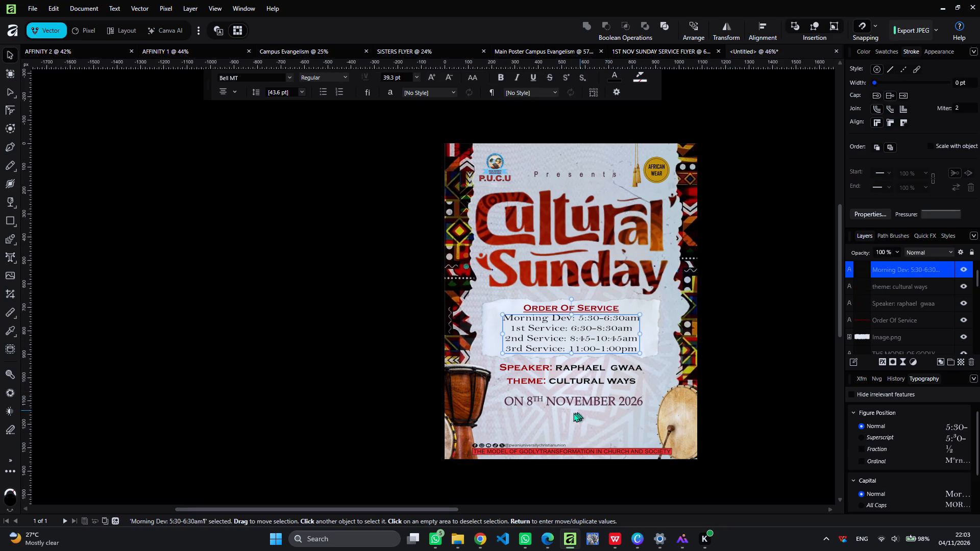
{"action": "double_click", "coordinate": [590, 382]}
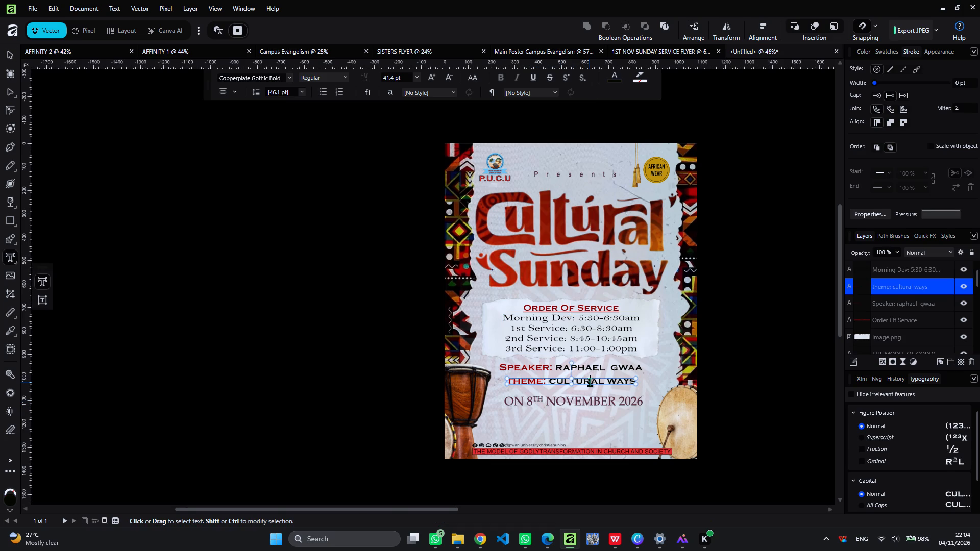
{"action": "key", "text": "Right"}
{"action": "key", "text": "BackSpace"}
{"action": "key", "text": "BackSpace"}
{"action": "key", "text": "BackSpace"}
{"action": "key", "text": "BackSpace"}
{"action": "key", "text": "BackSpace"}
{"action": "key", "text": "BackSpace"}
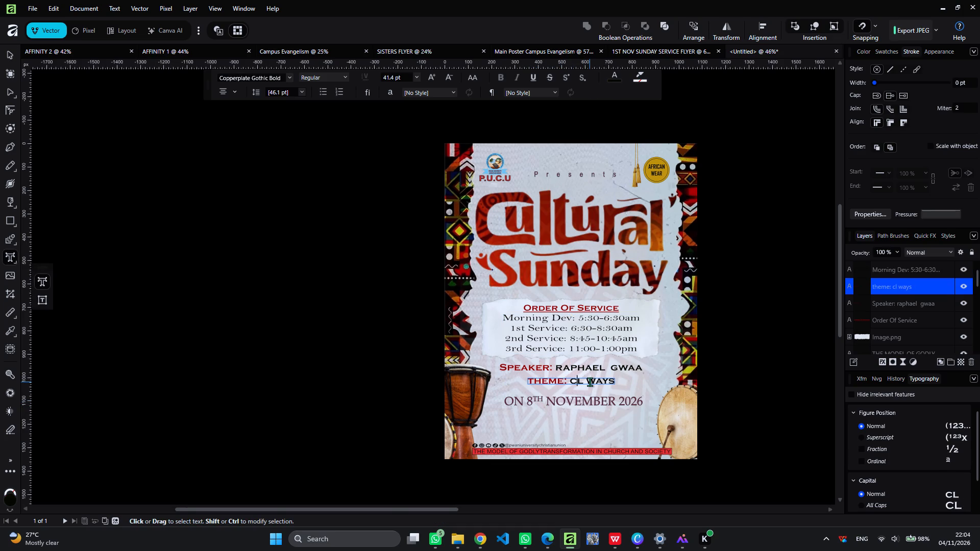
{"action": "key", "text": "Right"}
{"action": "key", "text": "BackSpace"}
{"action": "key", "text": "BackSpace"}
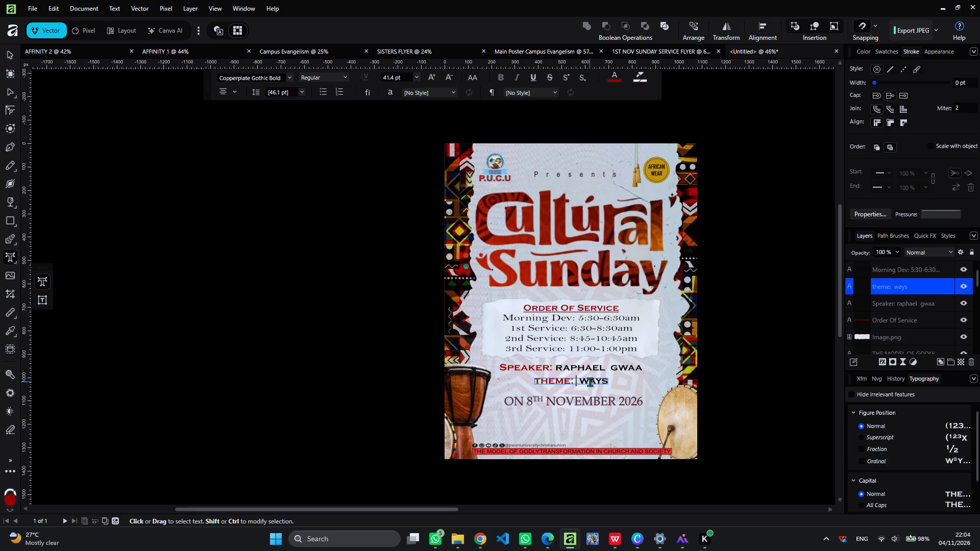
{"action": "type", "text": "ancient"}
{"action": "key", "text": "space"}
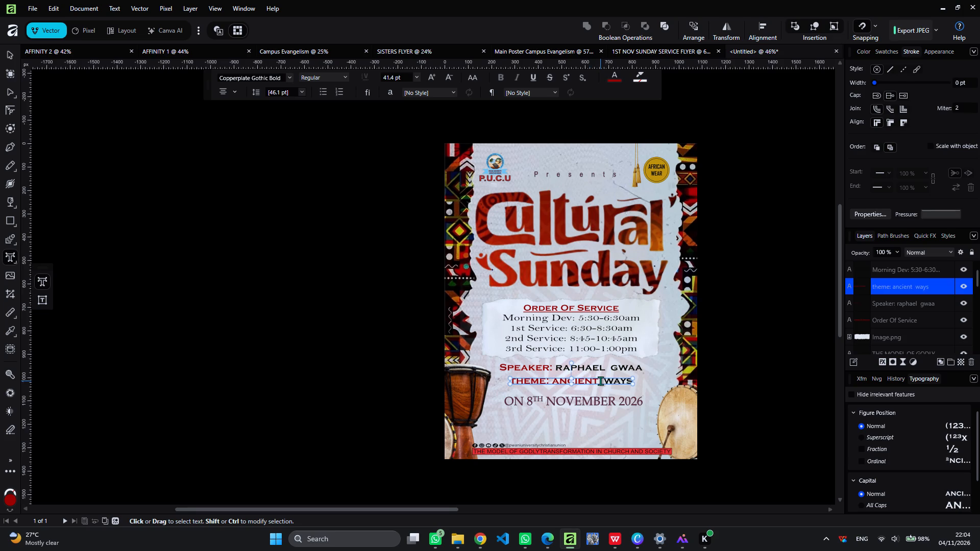
Recolour the word "ancient" in the theme line to a near-black shade, RGB 46, 0, 18.
{"action": "left_click_drag", "start_coordinate": [600, 381], "coordinate": [554, 382]}
{"action": "left_click", "coordinate": [610, 81]}
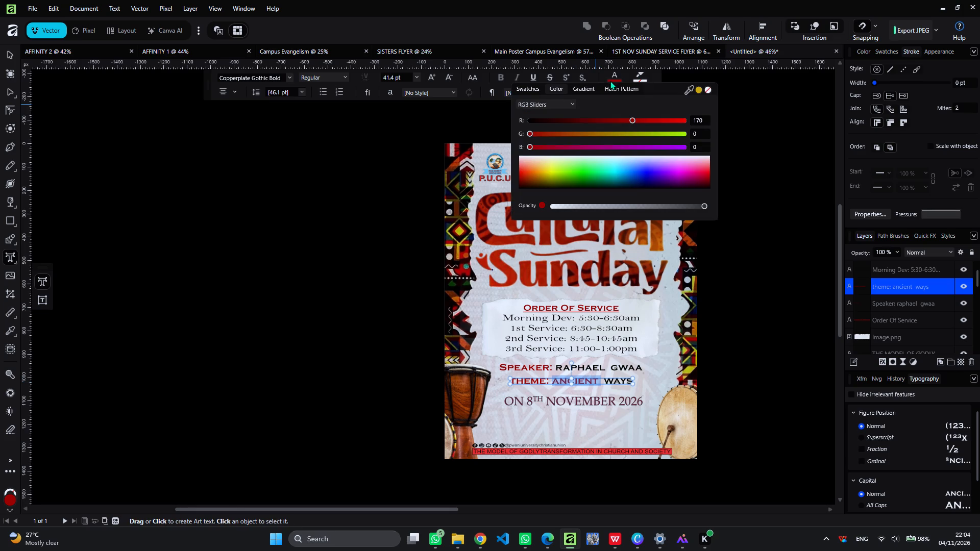
{"action": "left_click_drag", "start_coordinate": [609, 160], "coordinate": [663, 186]}
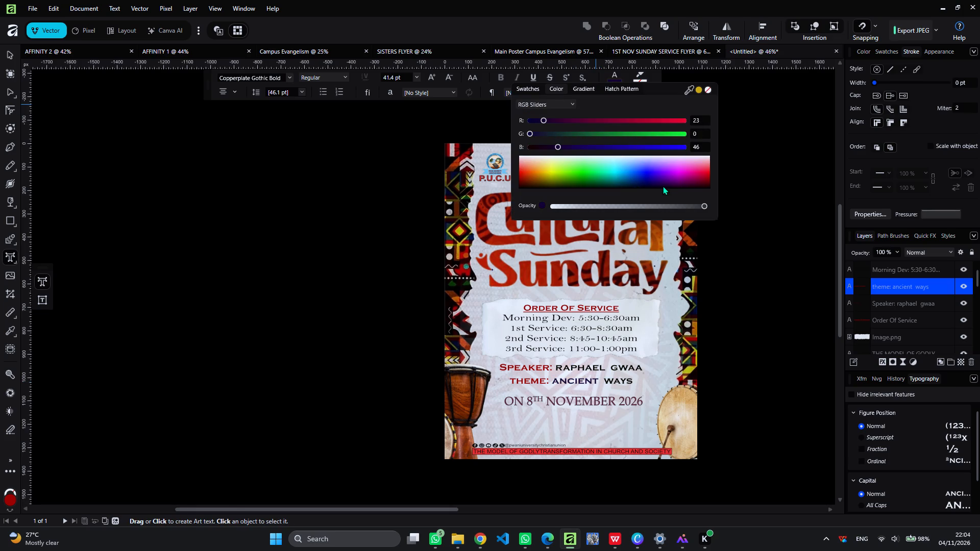
{"action": "left_click_drag", "start_coordinate": [663, 186], "coordinate": [698, 186]}
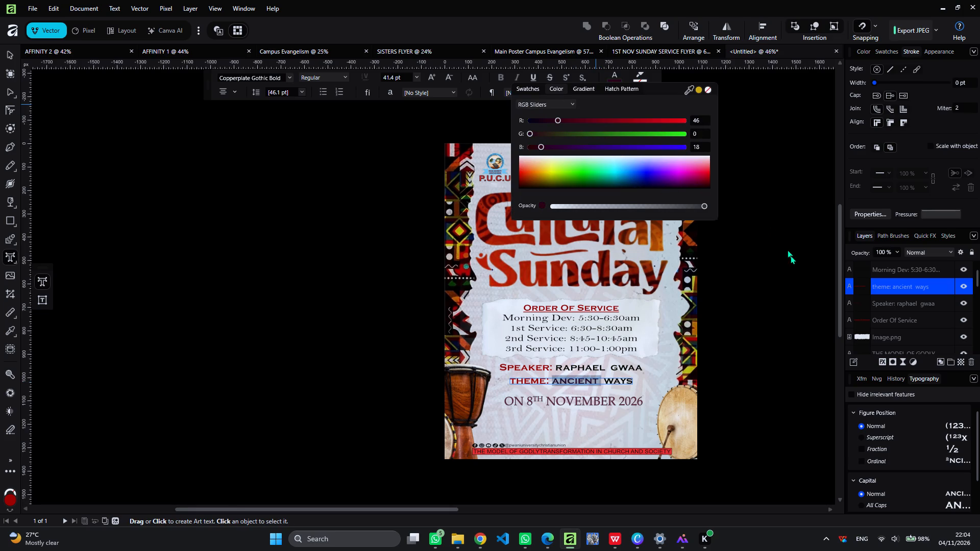
{"action": "left_click", "coordinate": [791, 275]}
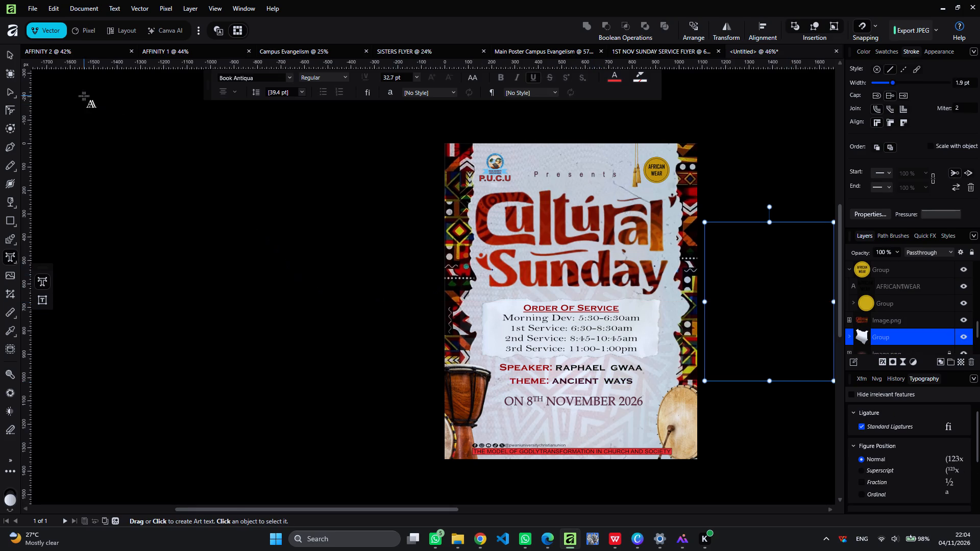
{"action": "left_click", "coordinate": [8, 47]}
{"action": "left_click", "coordinate": [252, 235]}
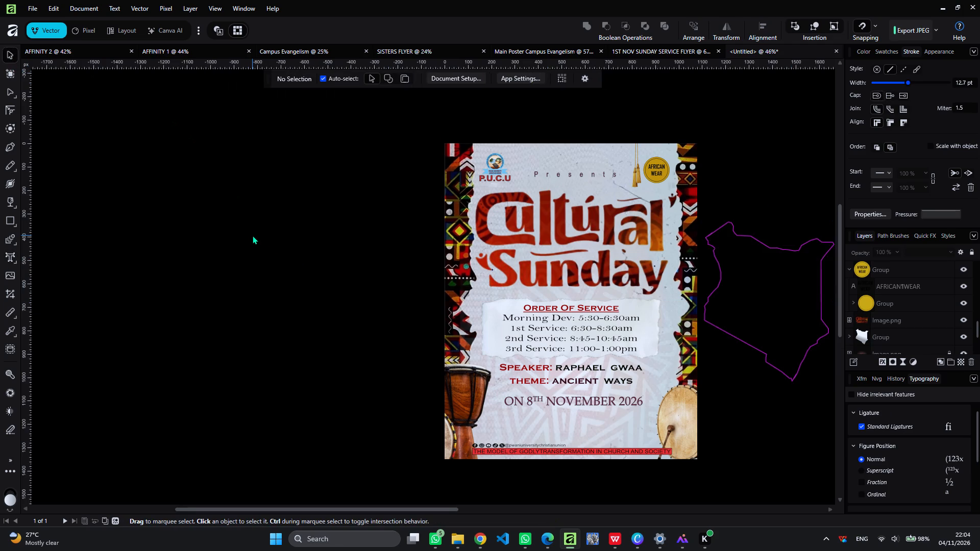
Look through the Campus Evangelism, Sisters and 1st Nov Sunday Service flyers for event details to include, and return to the Cultural Sunday poster.
{"action": "left_click", "coordinate": [591, 402]}
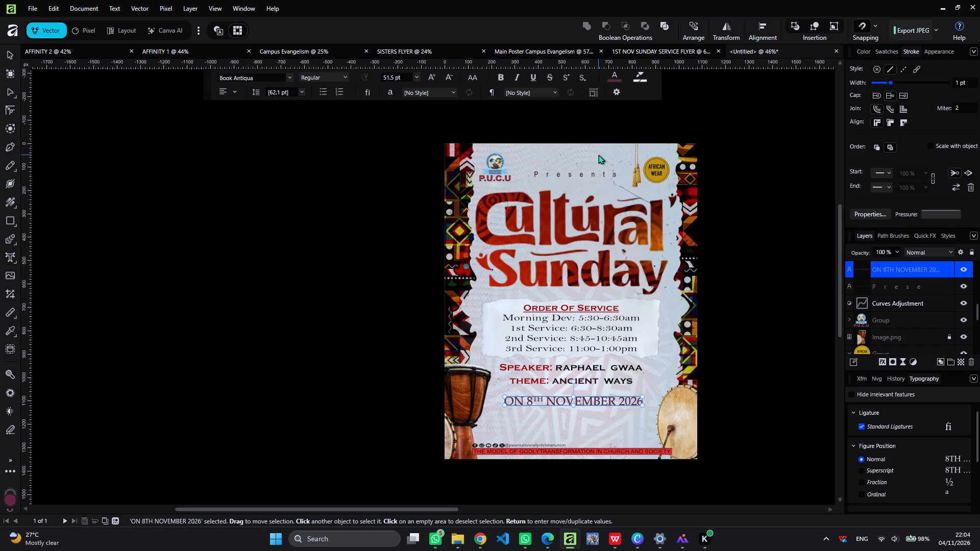
{"action": "left_click", "coordinate": [538, 50]}
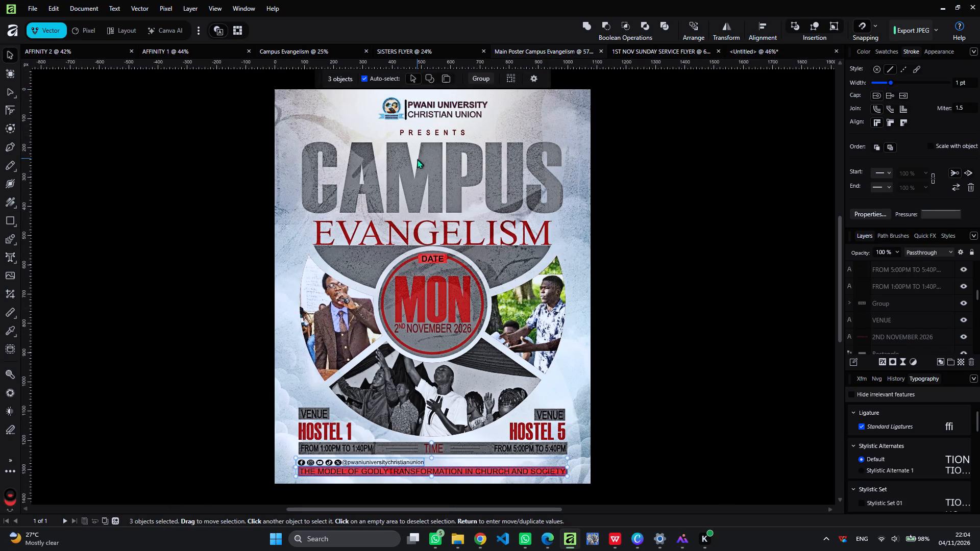
{"action": "left_click", "coordinate": [404, 50]}
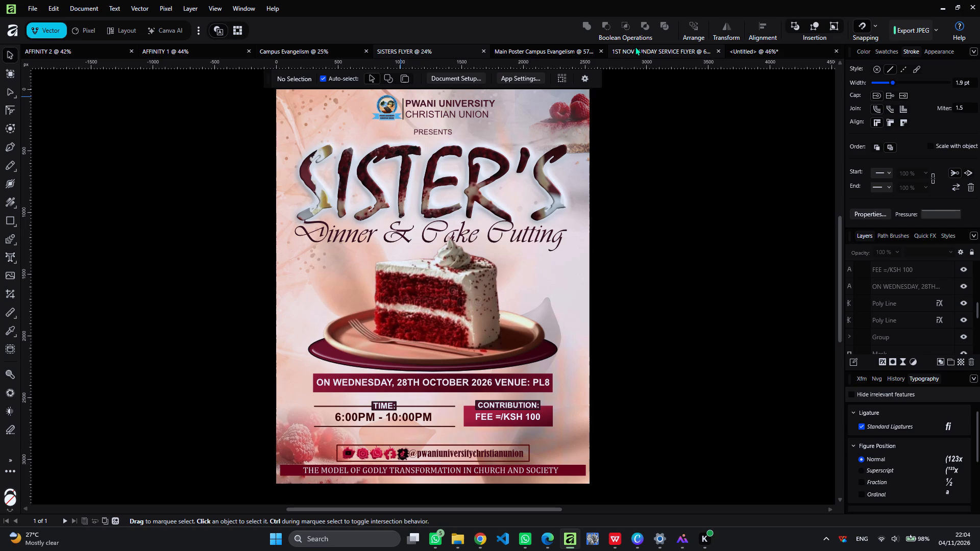
{"action": "left_click", "coordinate": [635, 46]}
{"action": "scroll", "coordinate": [531, 269], "scroll_direction": "down", "scroll_amount": 1, "text": "ctrl"}
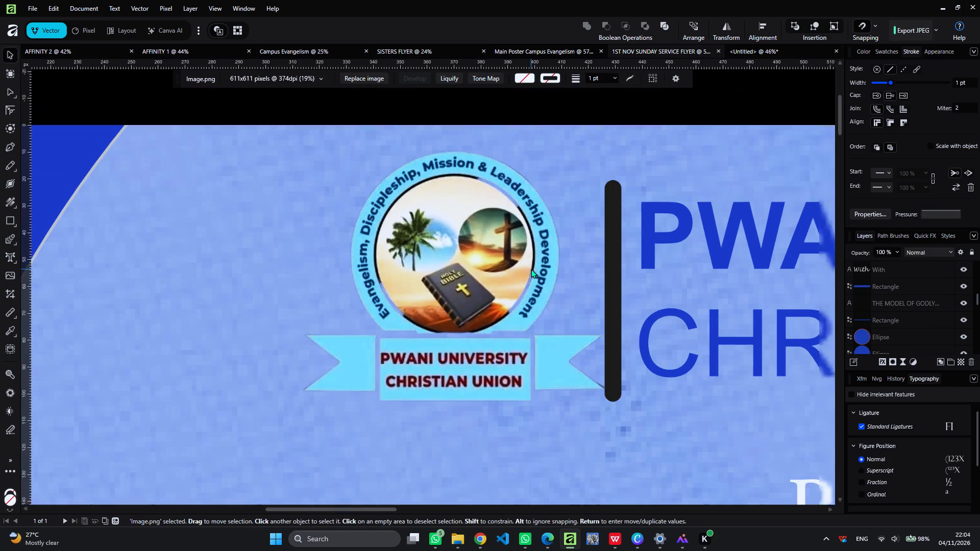
{"action": "scroll", "coordinate": [531, 269], "scroll_direction": "down", "scroll_amount": 8, "text": "ctrl"}
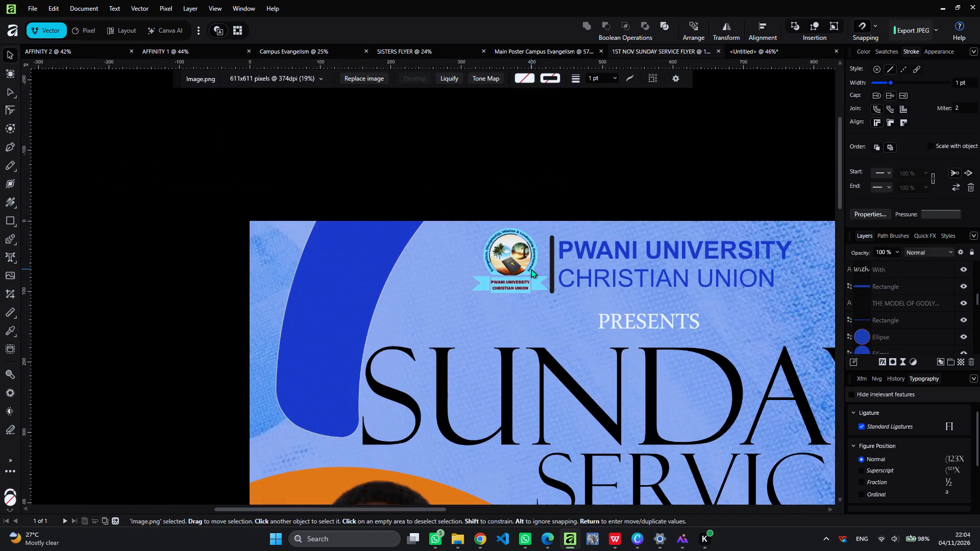
{"action": "scroll", "coordinate": [531, 269], "scroll_direction": "down", "scroll_amount": 6, "text": "ctrl"}
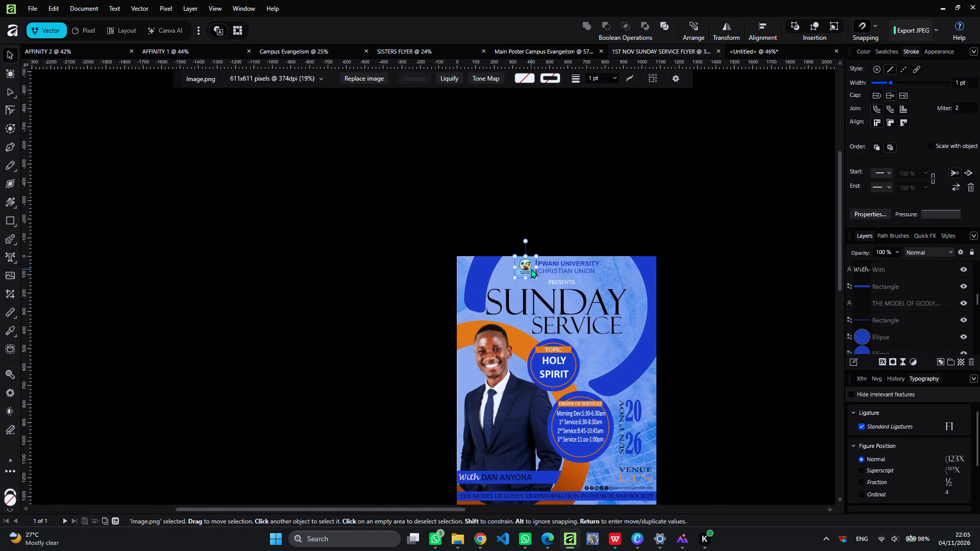
{"action": "scroll", "coordinate": [555, 349], "scroll_direction": "down", "scroll_amount": 1}
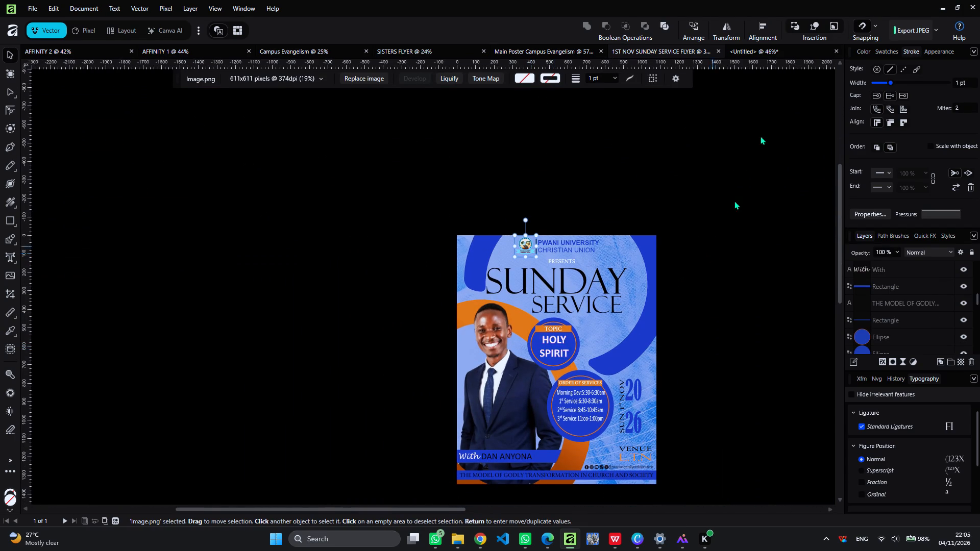
{"action": "left_click", "coordinate": [783, 54]}
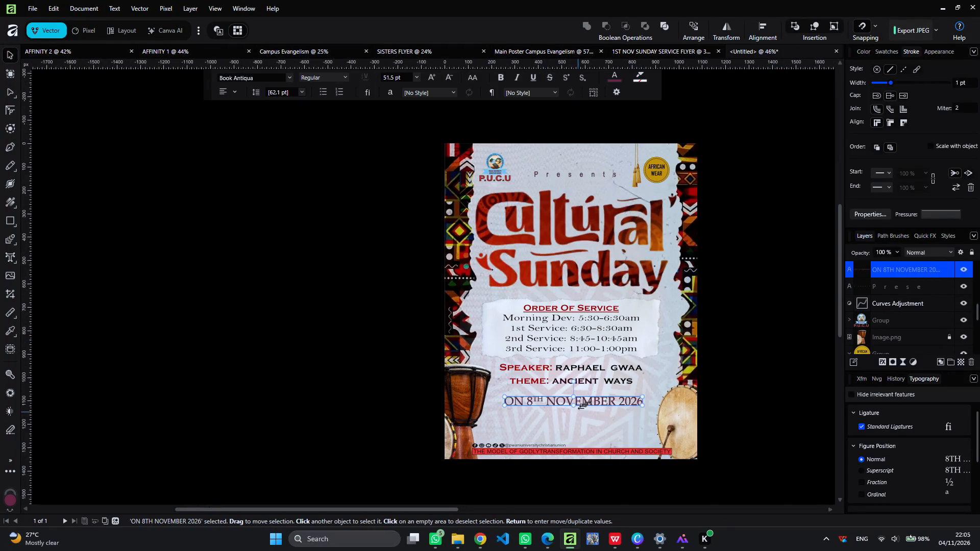
Duplicate the theme line, place the copy below the date line, and replace its text with "Venue: l.t.n".
{"action": "left_click", "coordinate": [540, 380]}
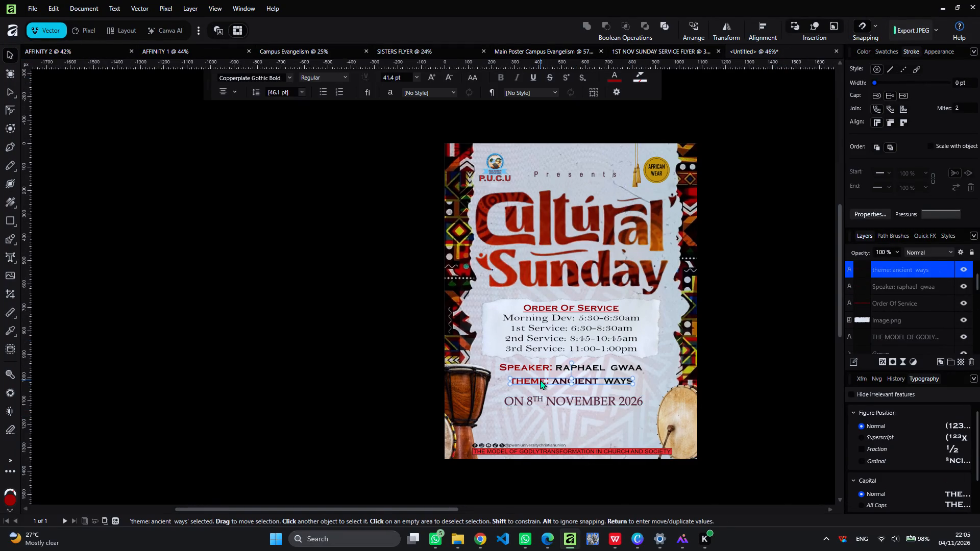
{"action": "key", "text": "ctrl+j"}
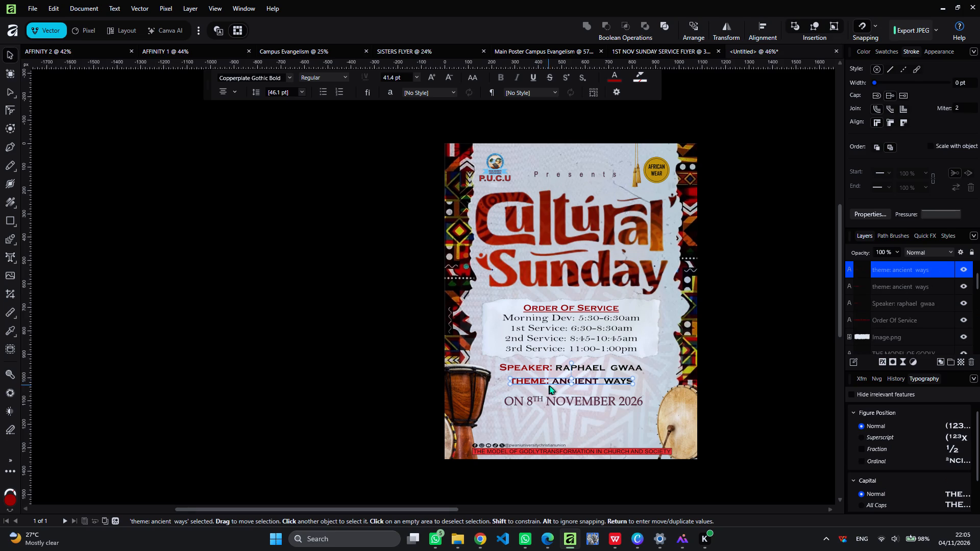
{"action": "left_click_drag", "start_coordinate": [558, 381], "coordinate": [555, 428]}
{"action": "left_click", "coordinate": [555, 428]}
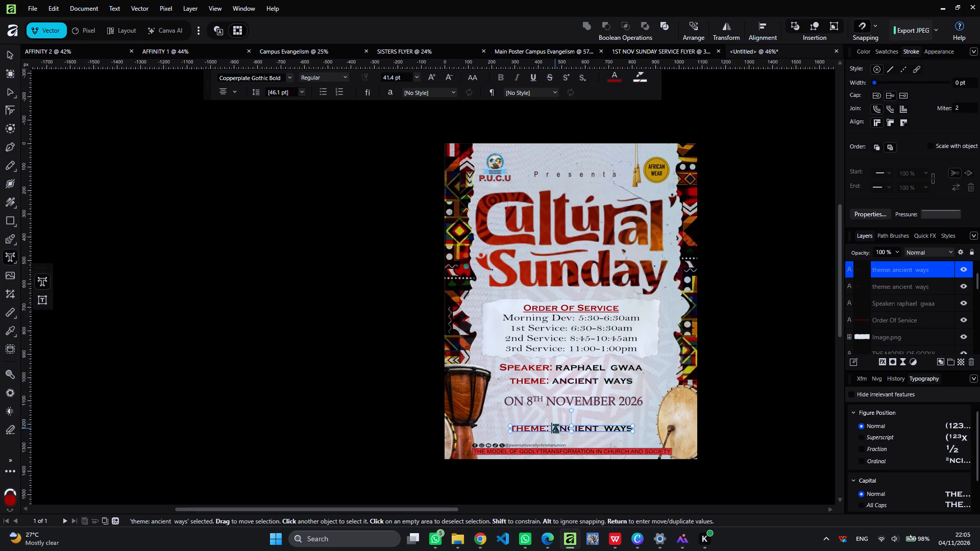
{"action": "key", "text": "ctrl+a"}
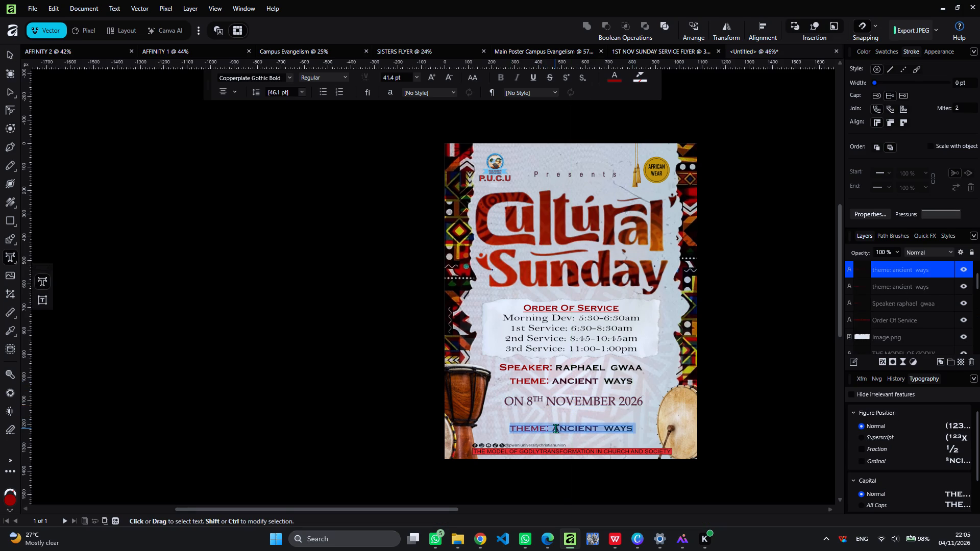
{"action": "key", "text": "v"}
{"action": "type", "text": "enue"}
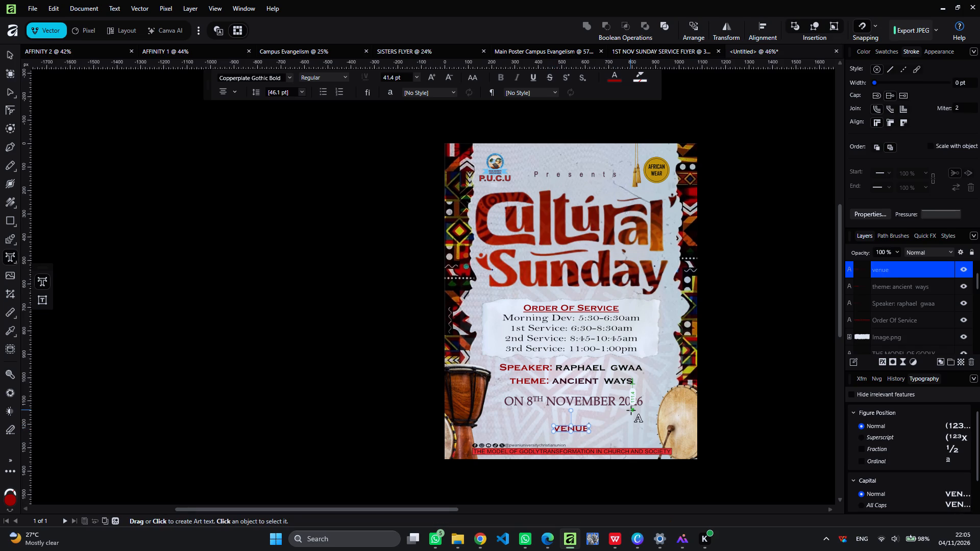
{"action": "type", "text": ":"}
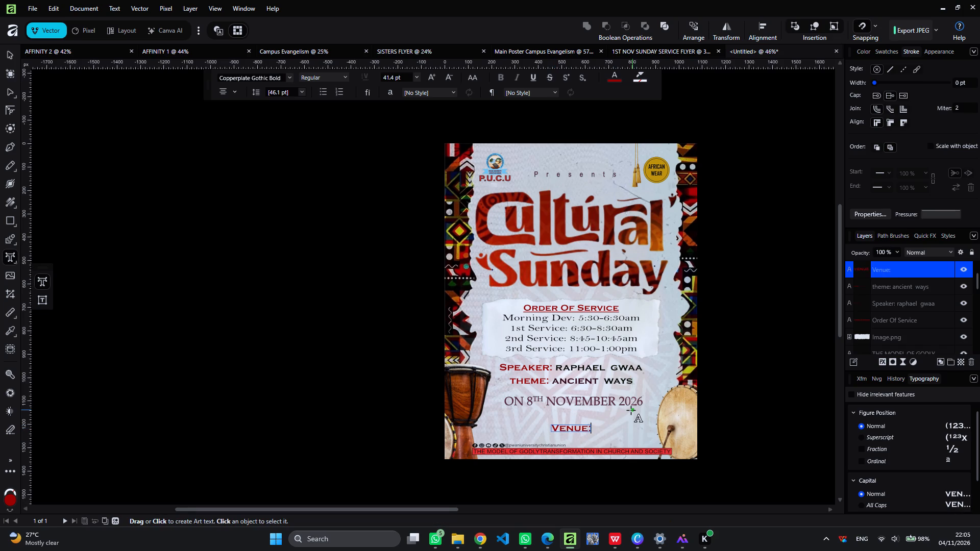
{"action": "key", "text": "space"}
{"action": "type", "text": "l.t"}
{"action": "key", "text": "period"}
{"action": "key", "text": "n"}
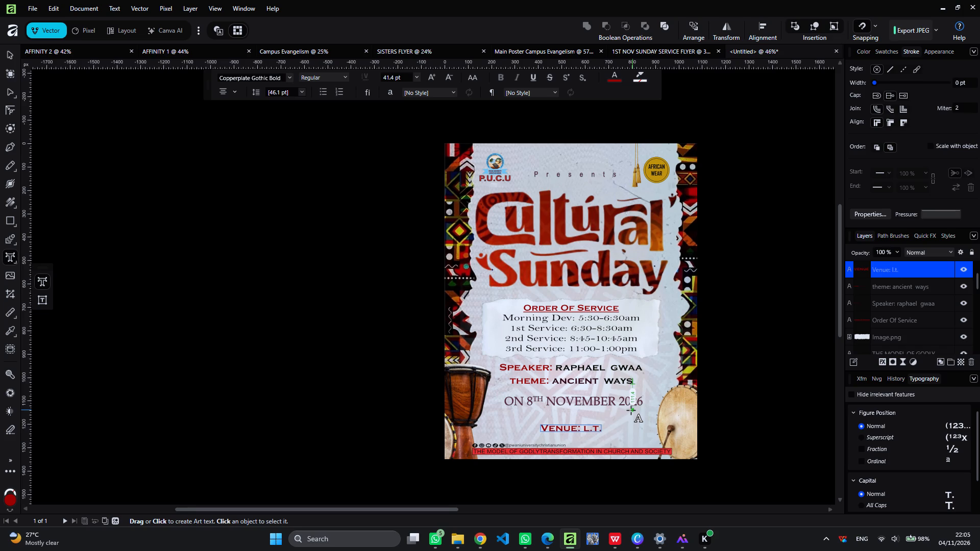
{"action": "left_click", "coordinate": [10, 53]}
{"action": "left_click", "coordinate": [238, 212]}
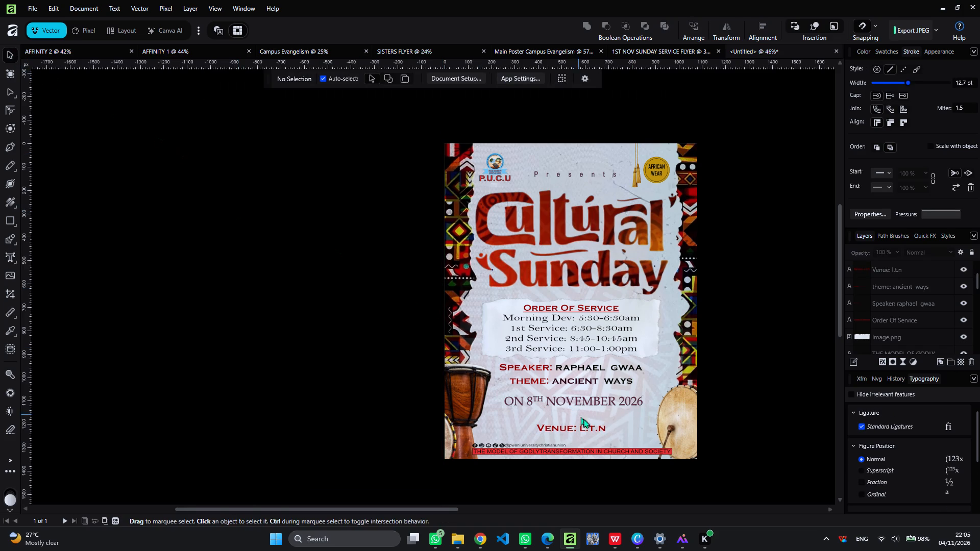
Recolour the "l.t.n" part of the venue line black, leaving the Venue label red.
{"action": "left_click", "coordinate": [581, 428]}
{"action": "left_click", "coordinate": [581, 428]}
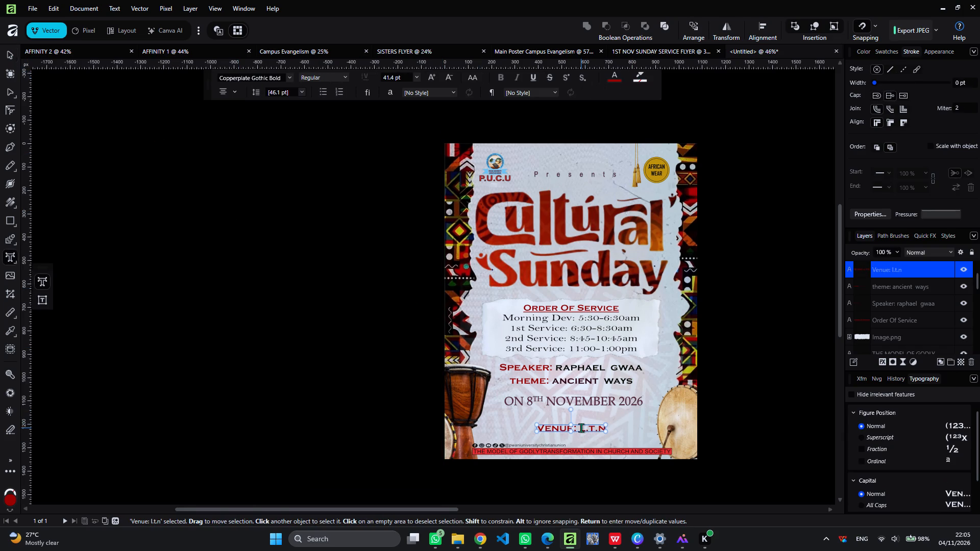
{"action": "left_click_drag", "start_coordinate": [581, 428], "coordinate": [618, 429]}
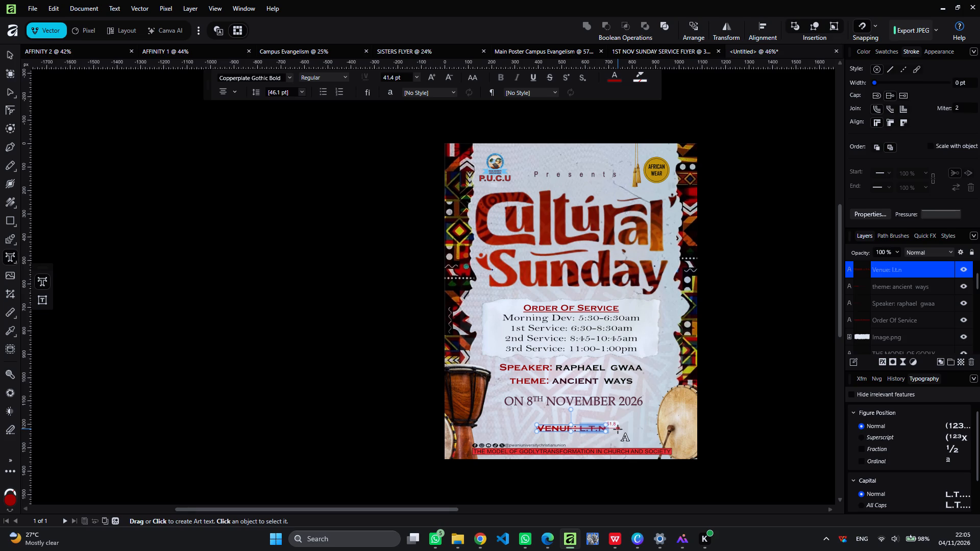
{"action": "left_click", "coordinate": [614, 76]}
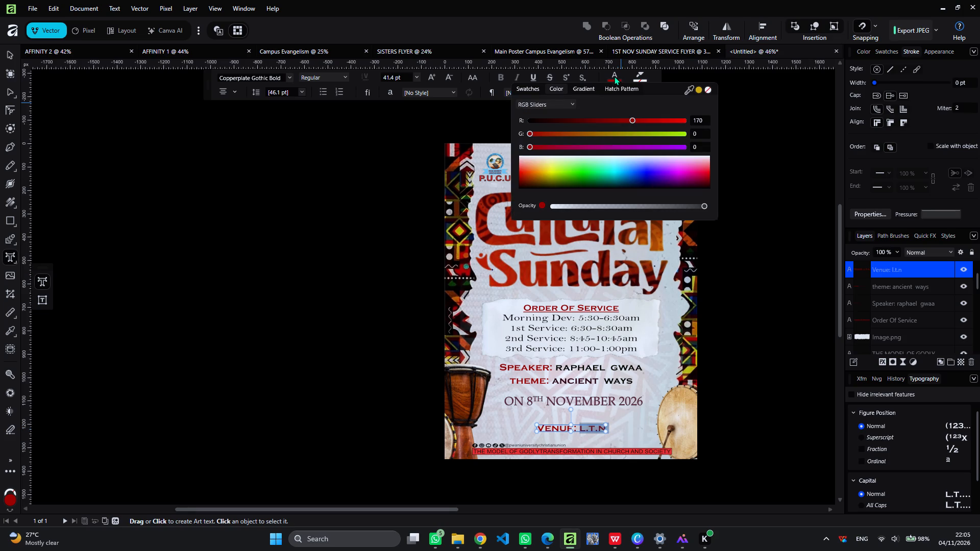
{"action": "left_click_drag", "start_coordinate": [623, 158], "coordinate": [623, 199]}
{"action": "left_click", "coordinate": [813, 287]}
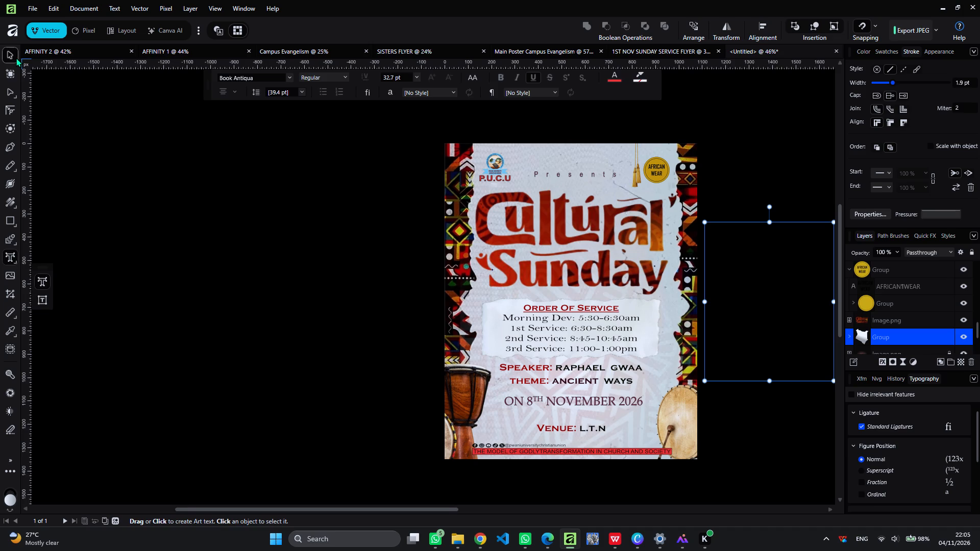
{"action": "left_click", "coordinate": [16, 58]}
{"action": "left_click", "coordinate": [246, 242]}
Resize the venue line to about 43.8 pt.
{"action": "left_click", "coordinate": [583, 433]}
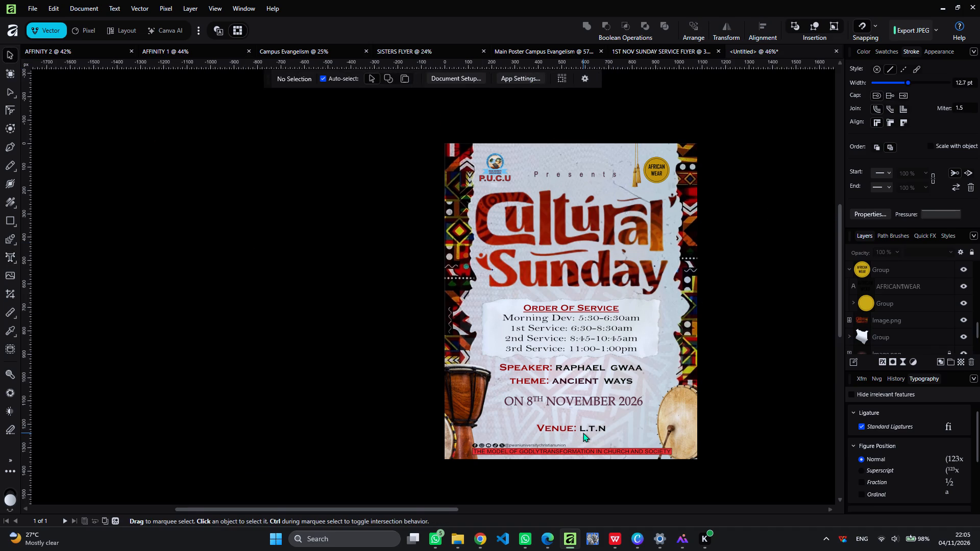
{"action": "left_click_drag", "start_coordinate": [608, 423], "coordinate": [628, 418]}
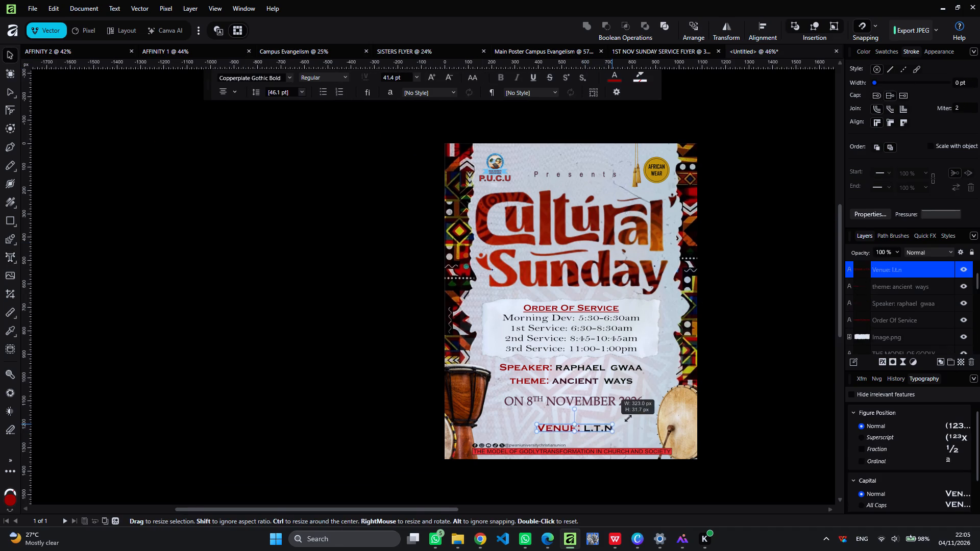
{"action": "left_click_drag", "start_coordinate": [628, 418], "coordinate": [629, 418]}
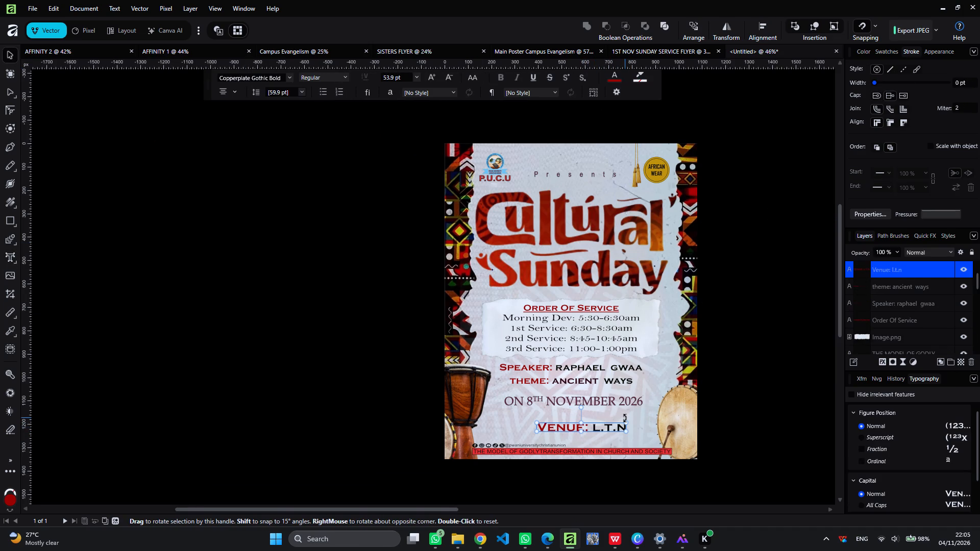
{"action": "left_click_drag", "start_coordinate": [626, 421], "coordinate": [609, 421]}
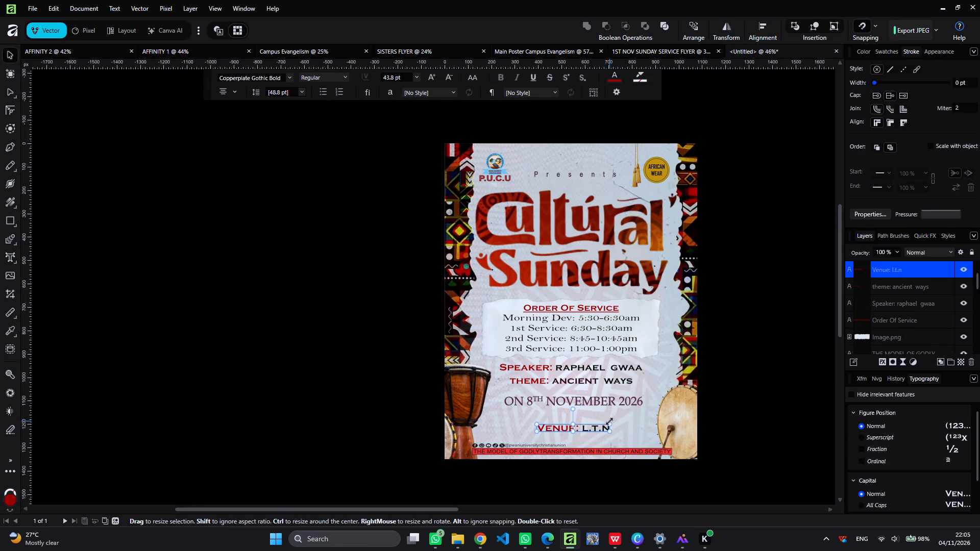
Move the venue line directly beneath the theme line and place the date line just below the venue.
{"action": "left_click", "coordinate": [605, 400]}
{"action": "left_click_drag", "start_coordinate": [605, 400], "coordinate": [596, 400]}
{"action": "left_click_drag", "start_coordinate": [596, 400], "coordinate": [598, 442]}
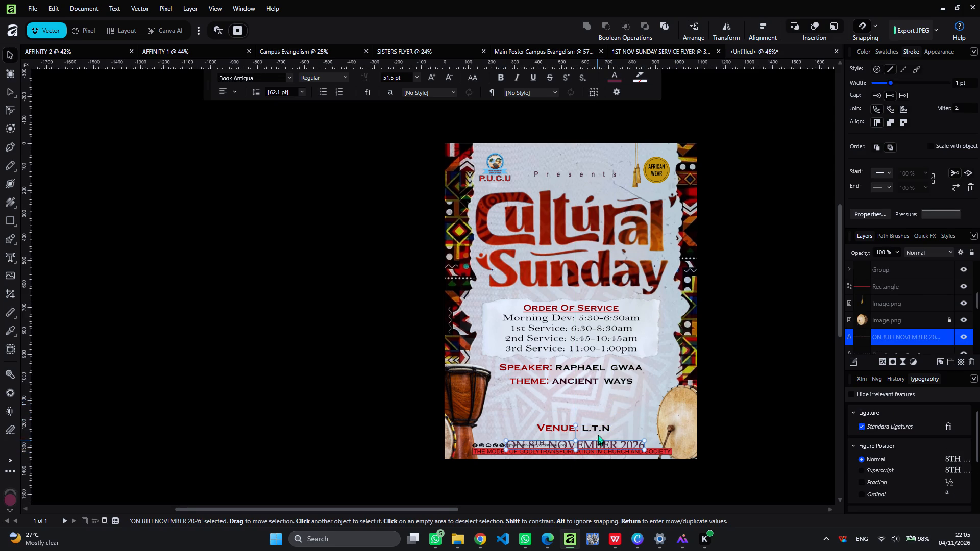
{"action": "left_click", "coordinate": [597, 427]}
{"action": "left_click_drag", "start_coordinate": [597, 427], "coordinate": [591, 391]}
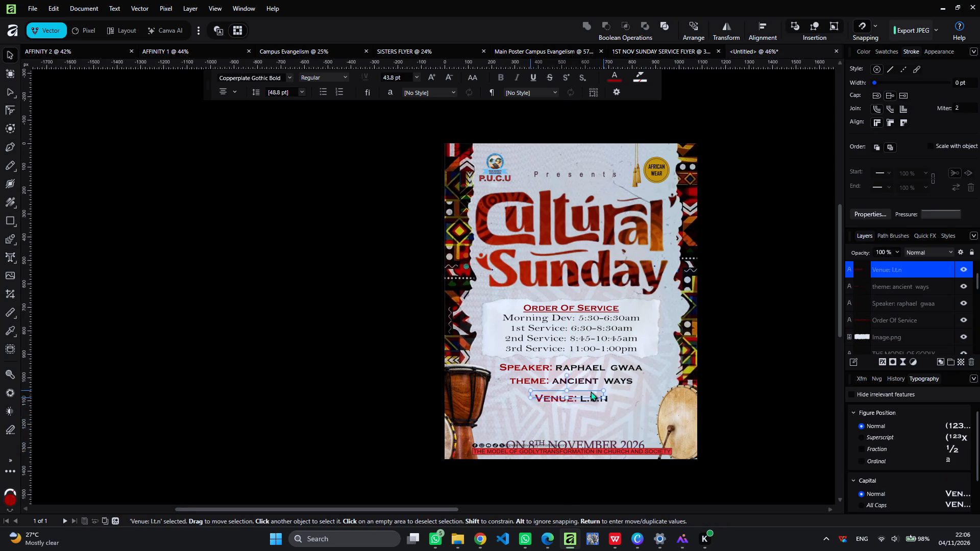
{"action": "left_click_drag", "start_coordinate": [591, 391], "coordinate": [589, 394]}
{"action": "left_click", "coordinate": [593, 440]}
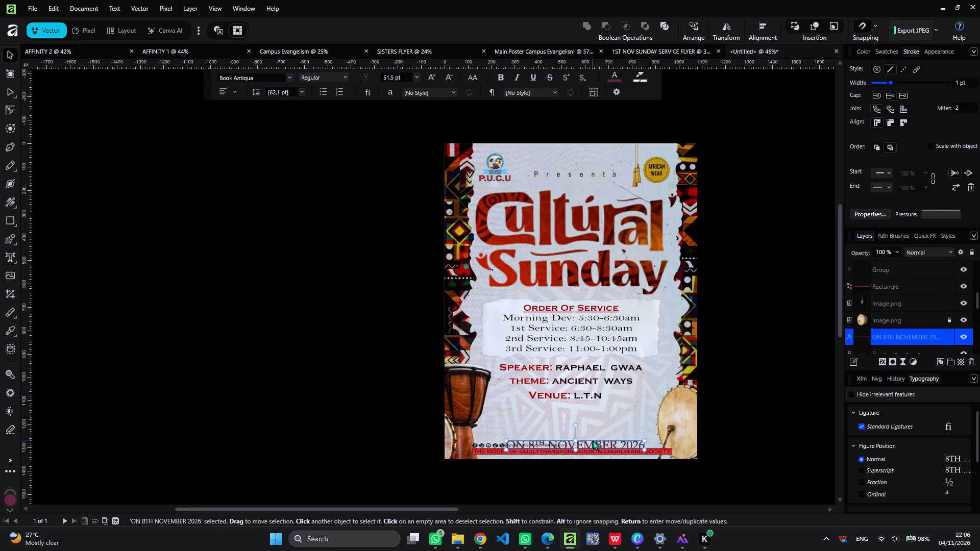
{"action": "left_click_drag", "start_coordinate": [593, 440], "coordinate": [592, 411]}
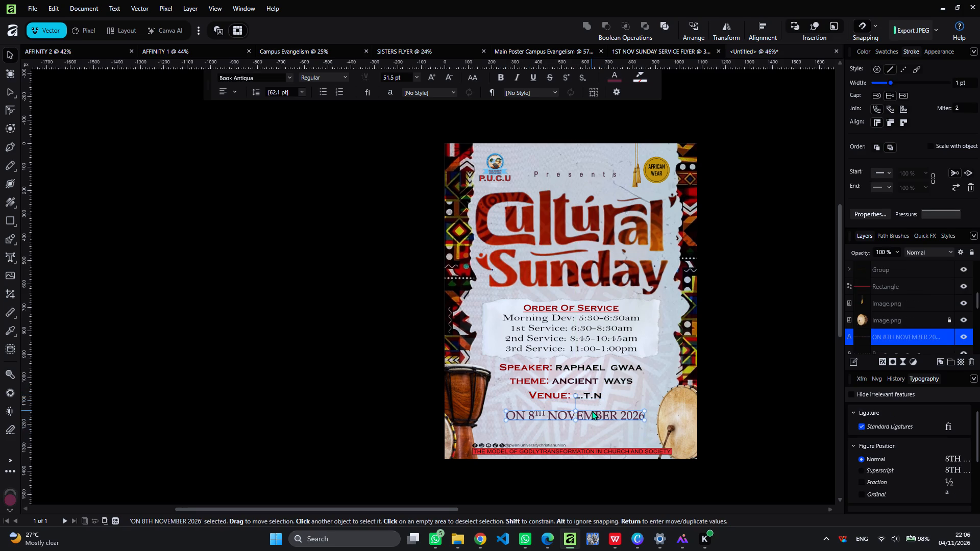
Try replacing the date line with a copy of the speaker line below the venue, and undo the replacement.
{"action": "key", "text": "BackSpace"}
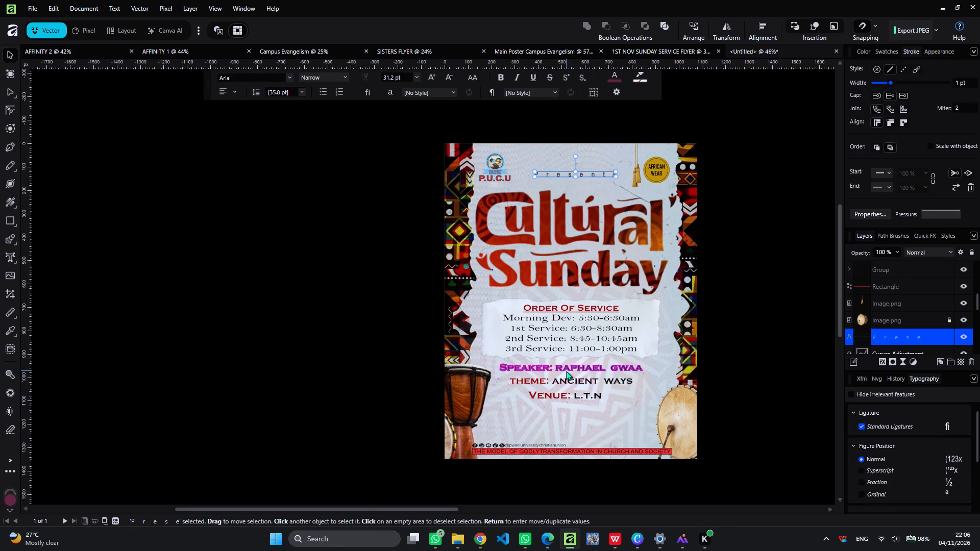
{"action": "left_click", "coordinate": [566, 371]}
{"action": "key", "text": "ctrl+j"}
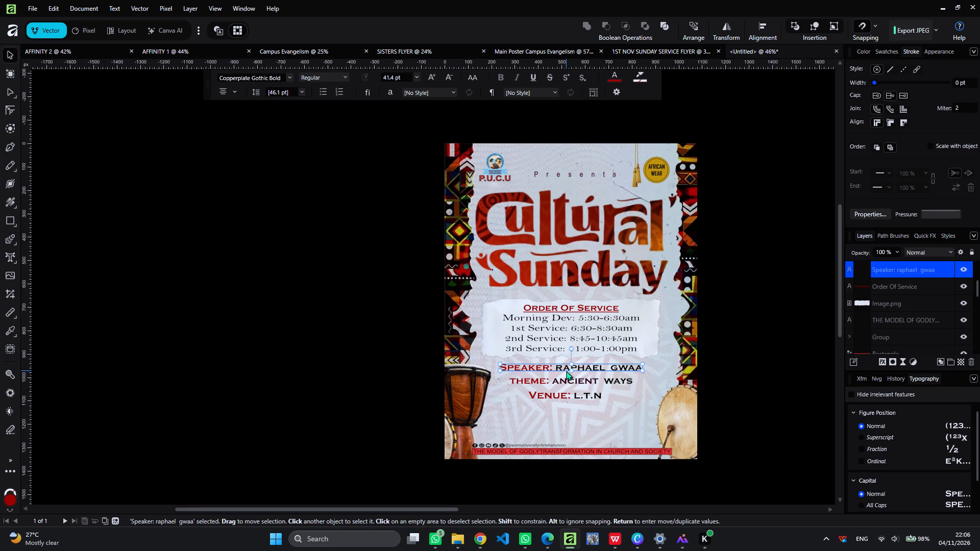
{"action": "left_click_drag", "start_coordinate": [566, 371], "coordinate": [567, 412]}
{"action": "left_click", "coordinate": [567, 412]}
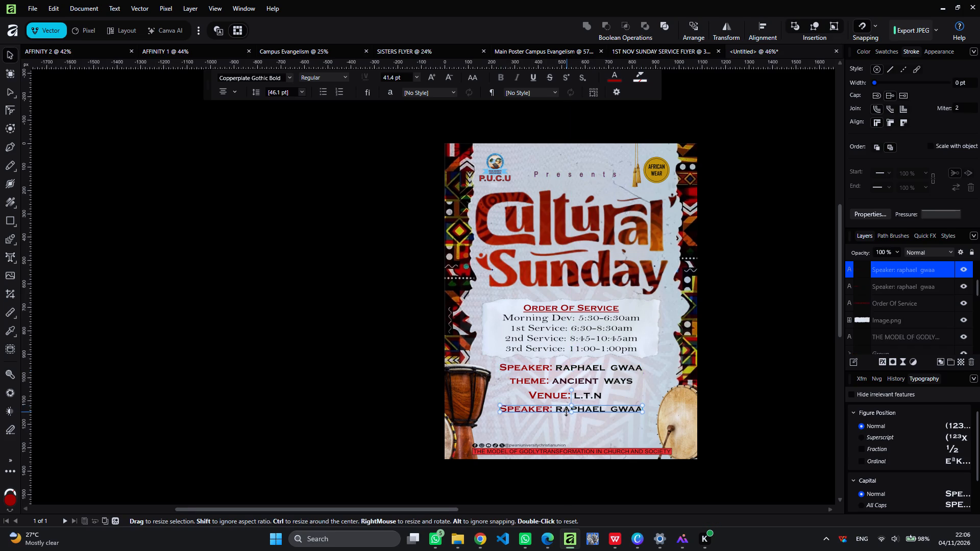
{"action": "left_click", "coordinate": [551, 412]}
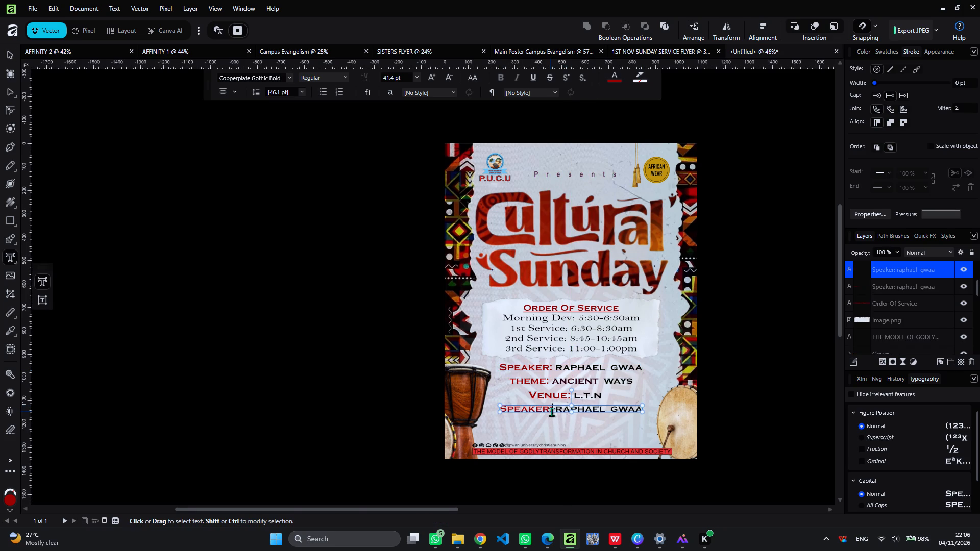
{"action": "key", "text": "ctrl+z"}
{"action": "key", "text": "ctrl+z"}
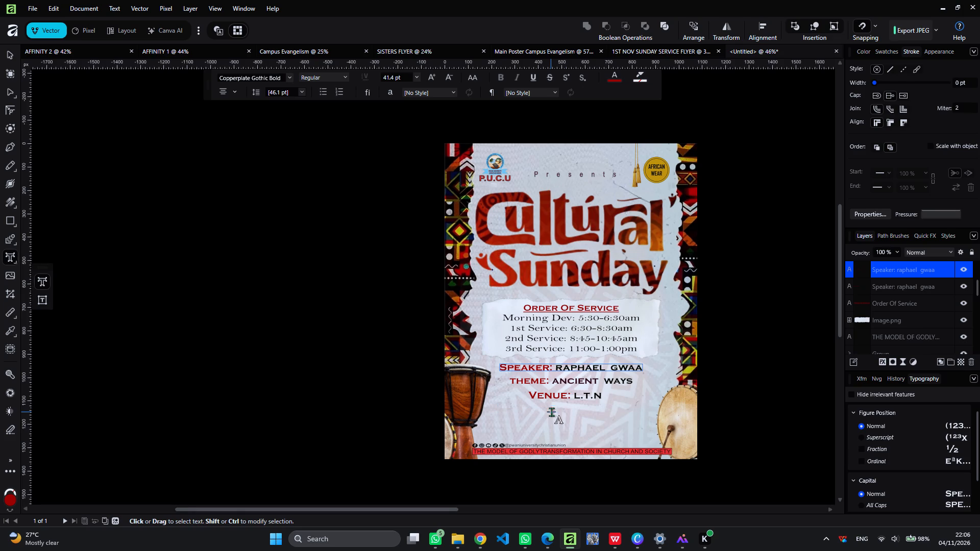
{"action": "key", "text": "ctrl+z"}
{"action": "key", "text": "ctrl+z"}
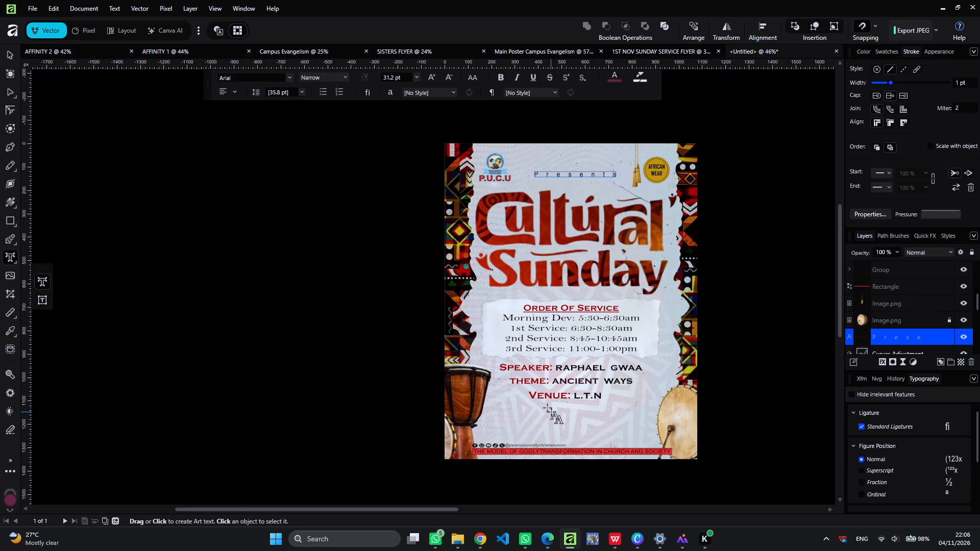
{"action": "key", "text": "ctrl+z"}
Duplicate the speaker line and place the copy below the date line, just above the footer.
{"action": "left_click", "coordinate": [557, 372]}
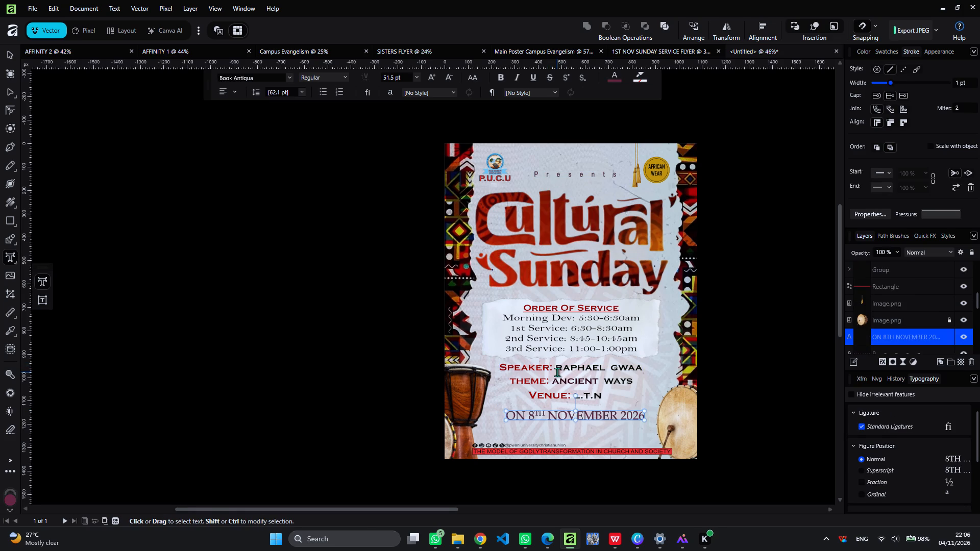
{"action": "left_click", "coordinate": [9, 57]}
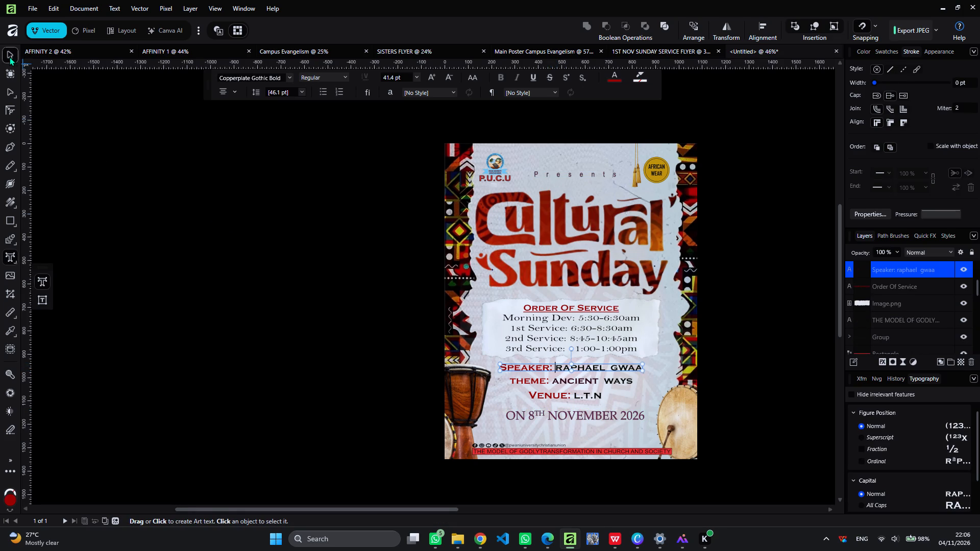
{"action": "left_click", "coordinate": [223, 184]}
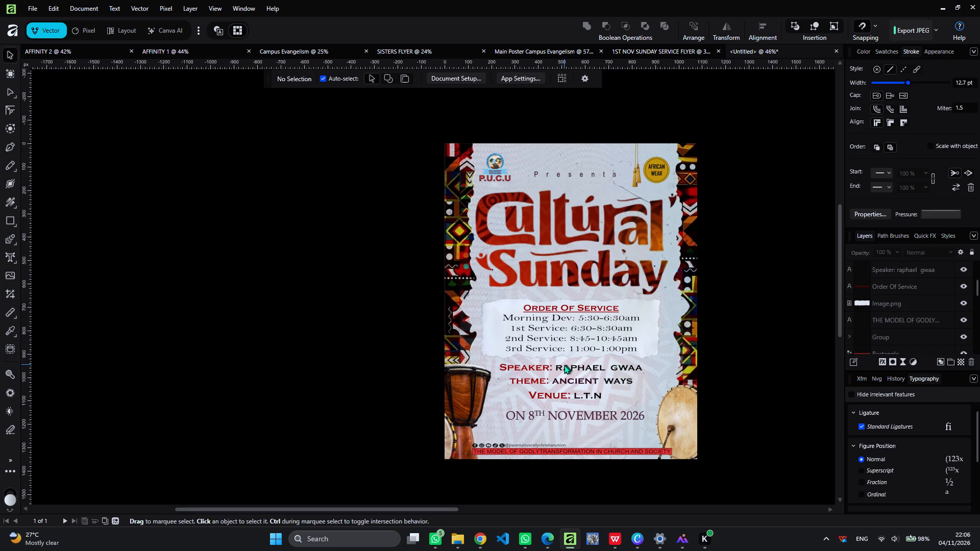
{"action": "left_click", "coordinate": [564, 365]}
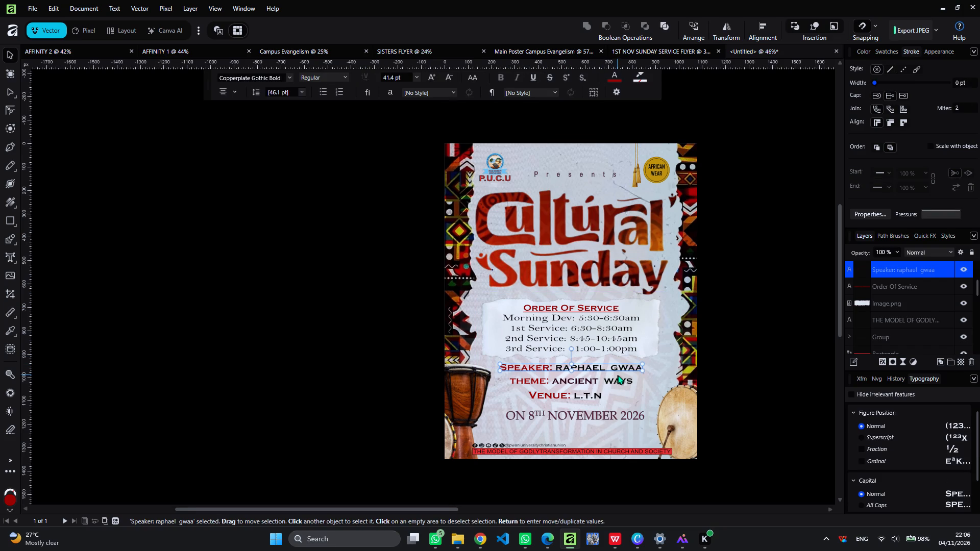
{"action": "left_click_drag", "start_coordinate": [656, 404], "coordinate": [646, 397]}
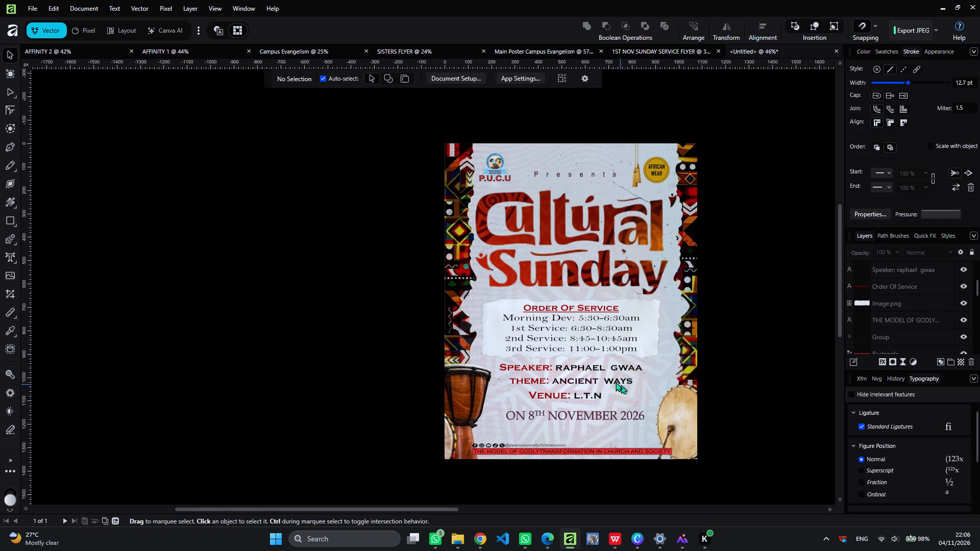
{"action": "left_click", "coordinate": [605, 365]}
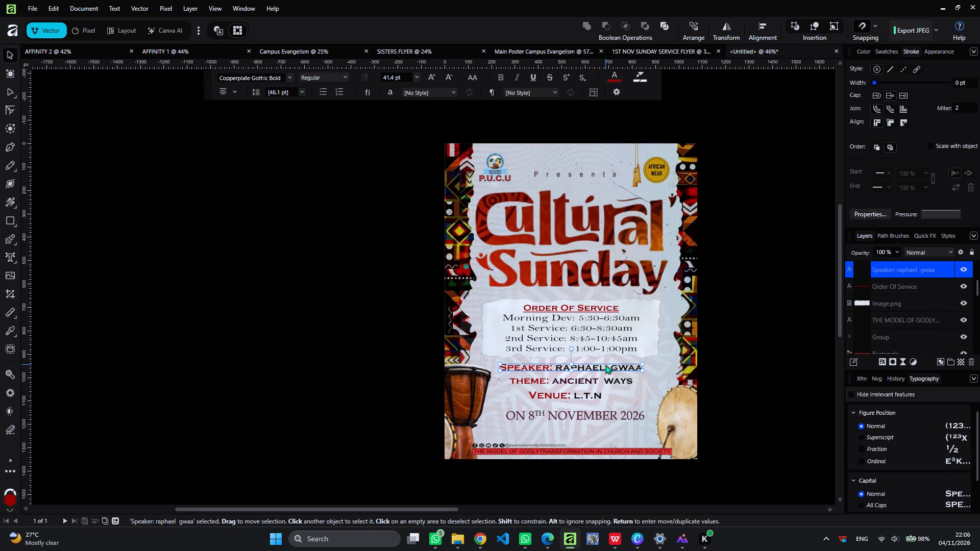
{"action": "key", "text": "ctrl+j"}
{"action": "left_click", "coordinate": [605, 365], "text": "ctrl"}
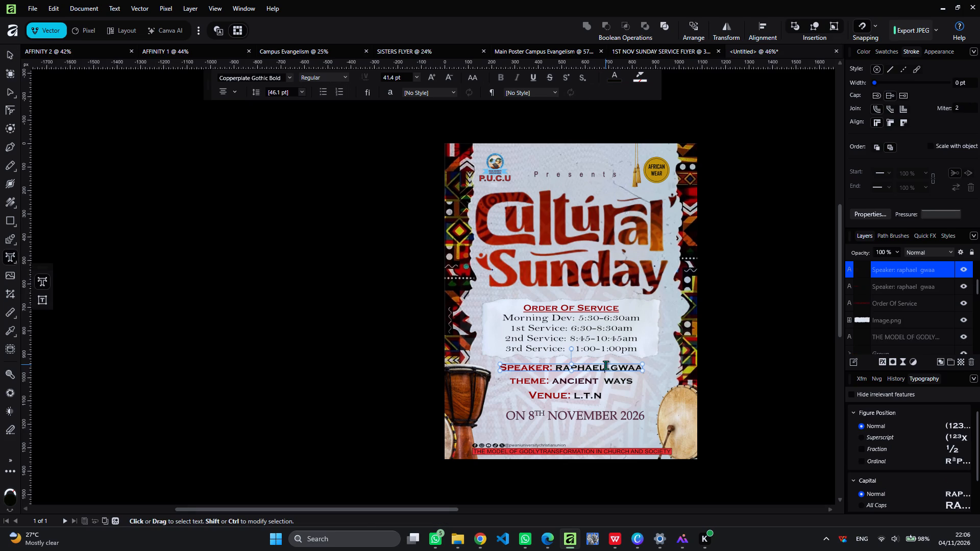
{"action": "left_click", "coordinate": [5, 47]}
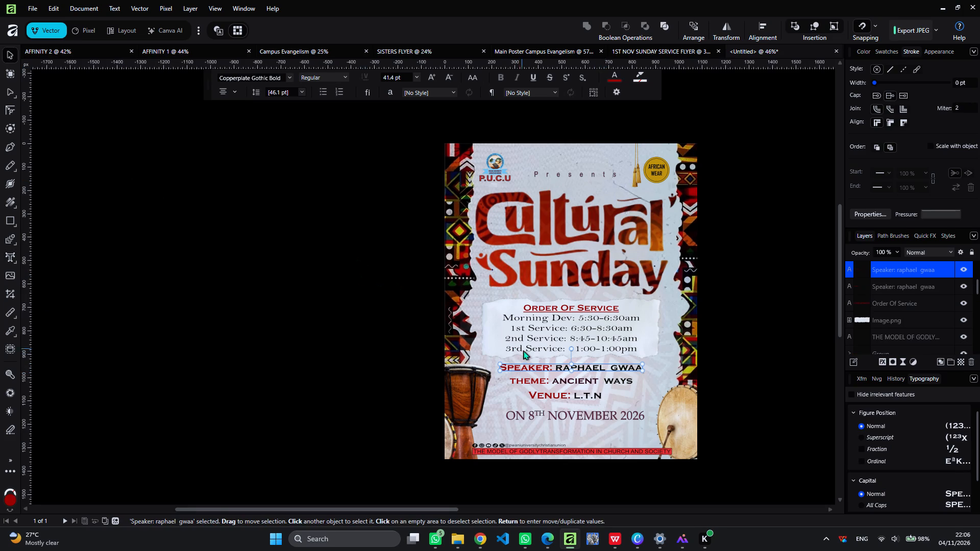
{"action": "left_click_drag", "start_coordinate": [550, 368], "coordinate": [550, 424]}
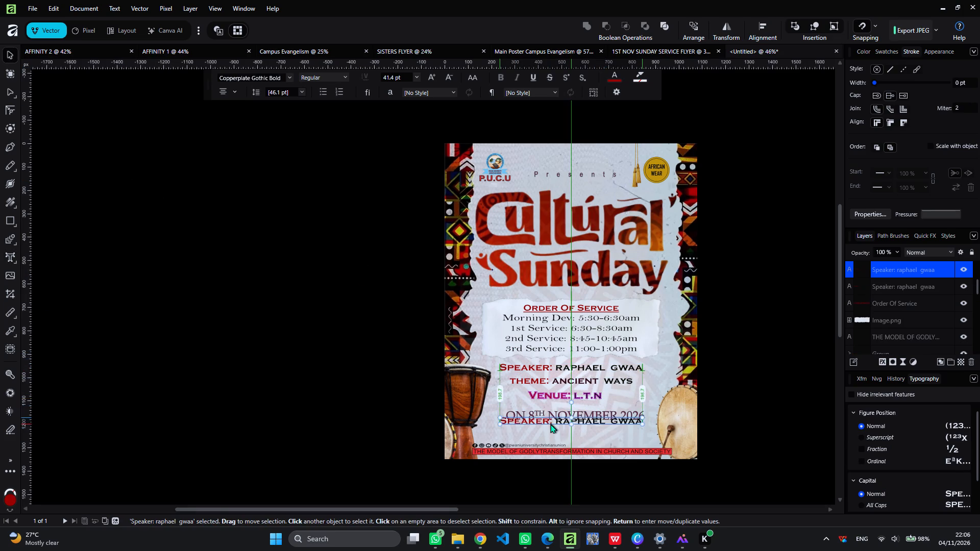
{"action": "left_click_drag", "start_coordinate": [550, 424], "coordinate": [551, 433]}
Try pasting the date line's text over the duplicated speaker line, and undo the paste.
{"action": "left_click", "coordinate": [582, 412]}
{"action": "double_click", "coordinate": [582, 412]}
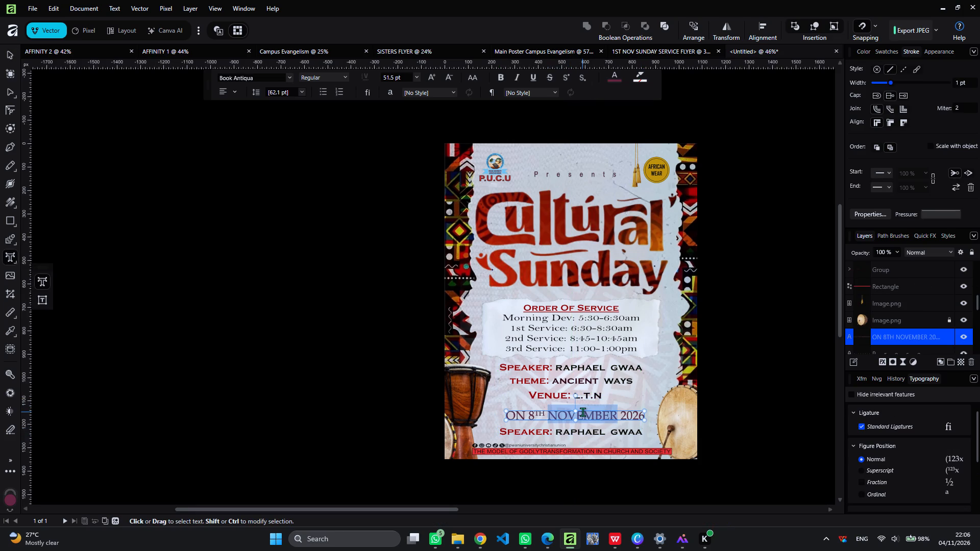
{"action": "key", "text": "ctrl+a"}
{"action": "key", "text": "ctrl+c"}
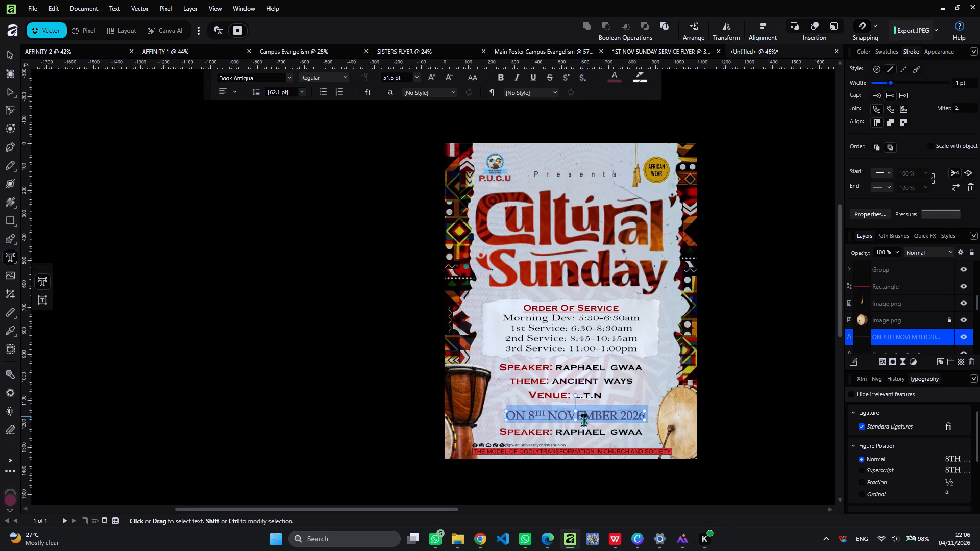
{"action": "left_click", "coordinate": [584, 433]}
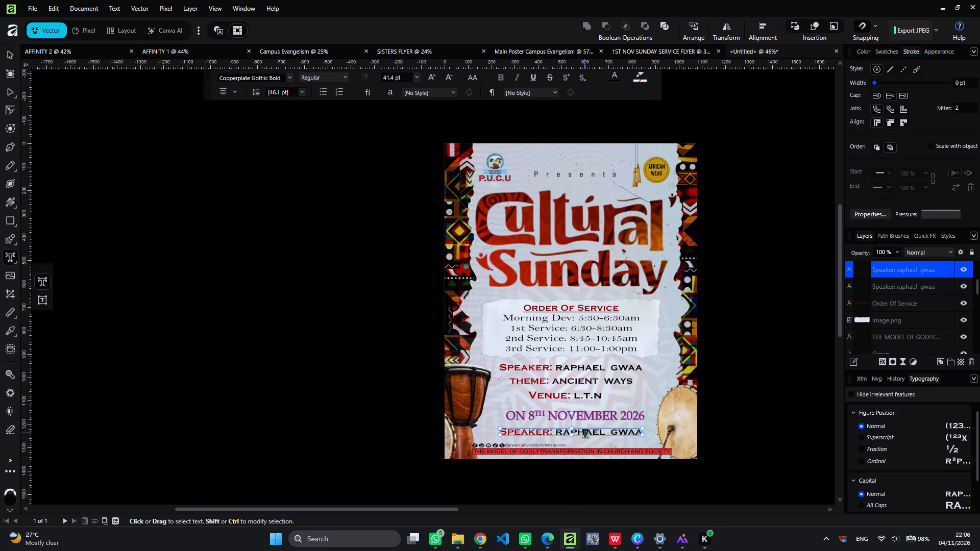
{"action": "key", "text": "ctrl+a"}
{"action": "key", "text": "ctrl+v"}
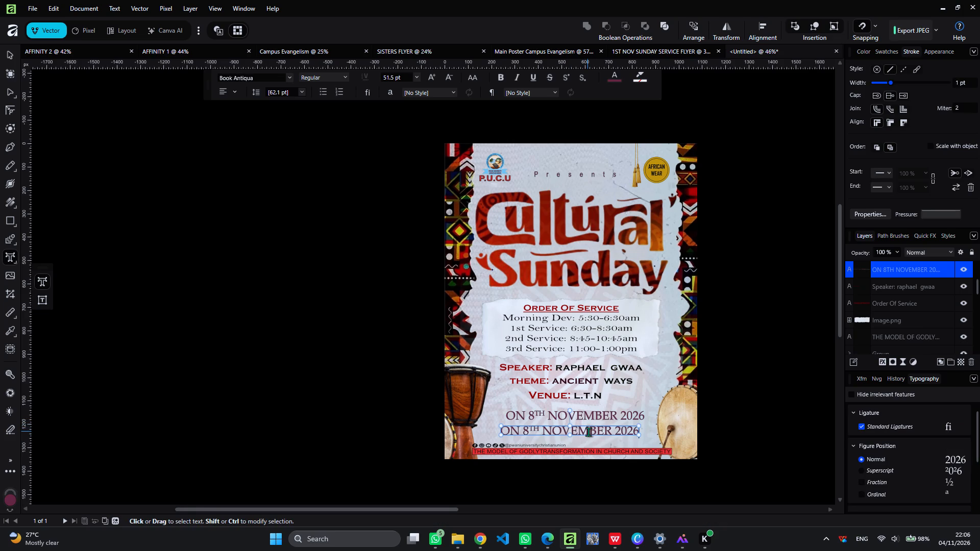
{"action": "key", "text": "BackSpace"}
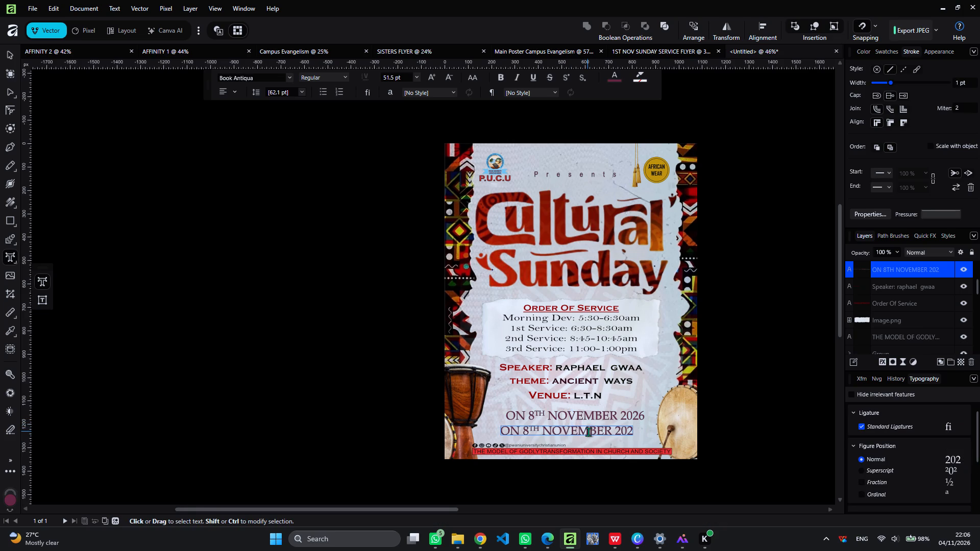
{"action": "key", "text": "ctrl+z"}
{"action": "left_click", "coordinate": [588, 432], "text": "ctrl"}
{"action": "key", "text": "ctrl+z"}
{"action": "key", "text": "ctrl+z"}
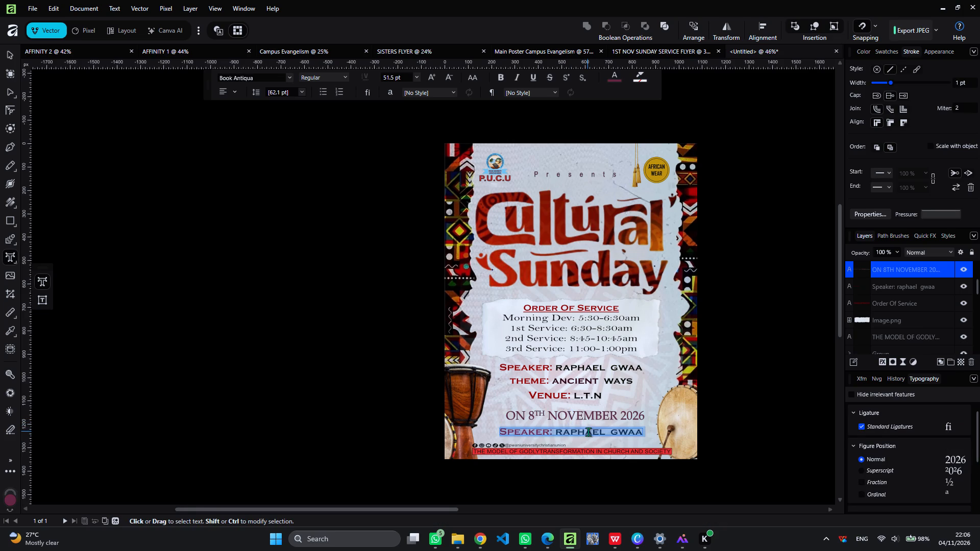
Delete the original "ON 8TH NOVEMBER 2026" line.
{"action": "left_click", "coordinate": [580, 413]}
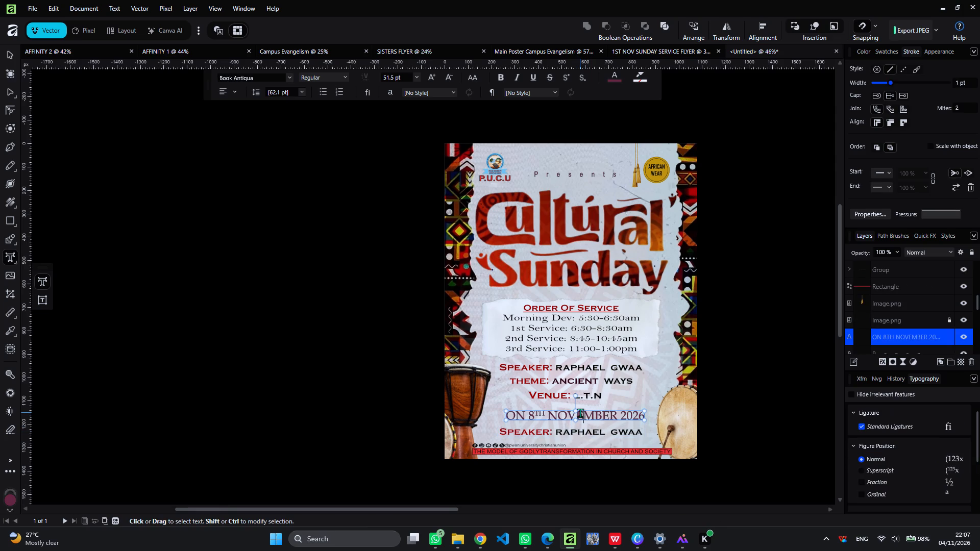
{"action": "left_click", "coordinate": [14, 55]}
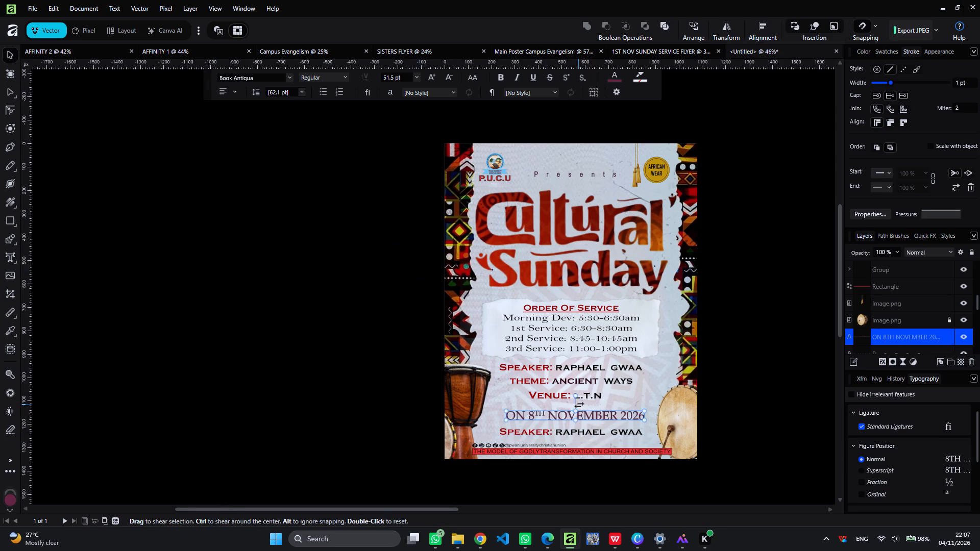
{"action": "key", "text": "BackSpace"}
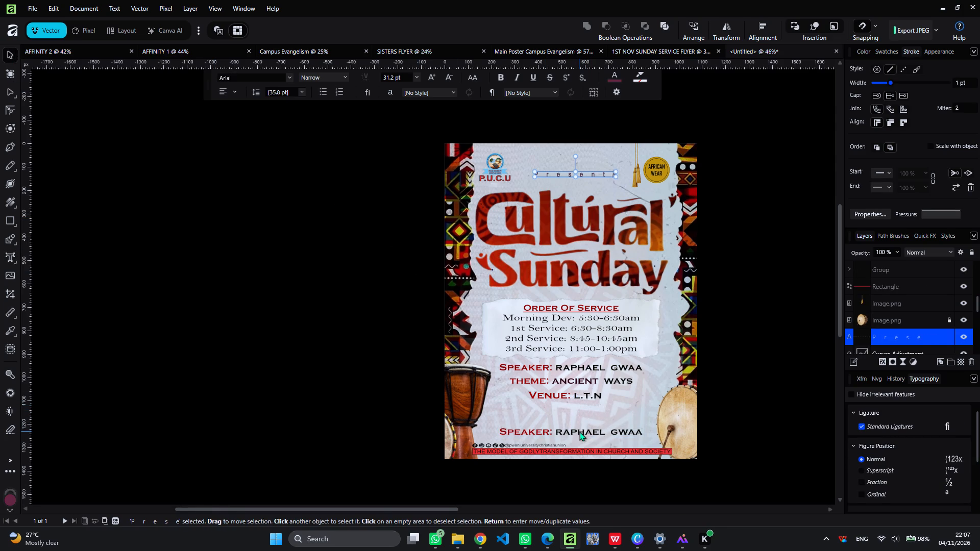
Replace the "Speaker" label in the duplicated line above the footer with "date".
{"action": "left_click", "coordinate": [579, 432]}
{"action": "left_click", "coordinate": [597, 433]}
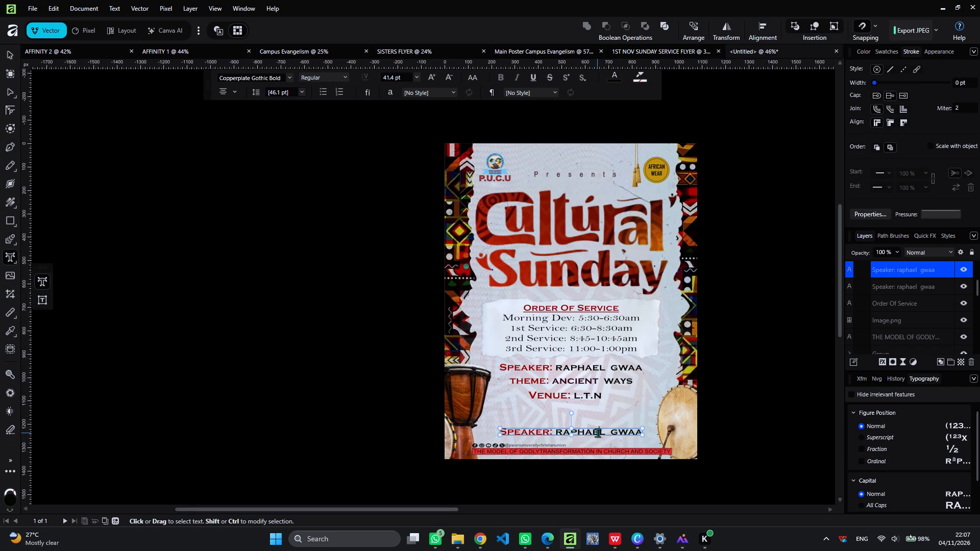
{"action": "left_click", "coordinate": [548, 429]}
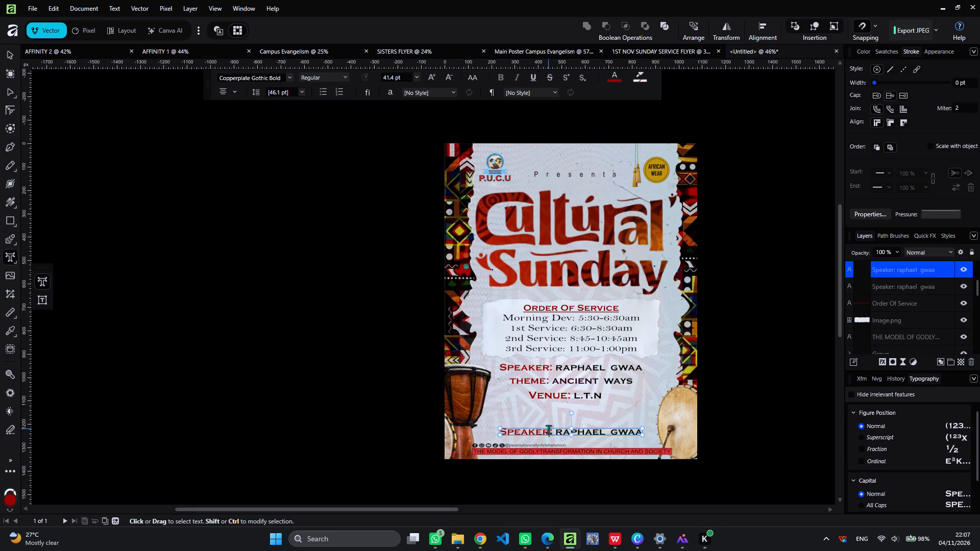
{"action": "key", "text": "BackSpace"}
{"action": "key", "text": "BackSpace"}
{"action": "key", "text": "BackSpace"}
{"action": "key", "text": "BackSpace"}
{"action": "key", "text": "BackSpace"}
{"action": "key", "text": "BackSpace"}
{"action": "key", "text": "BackSpace"}
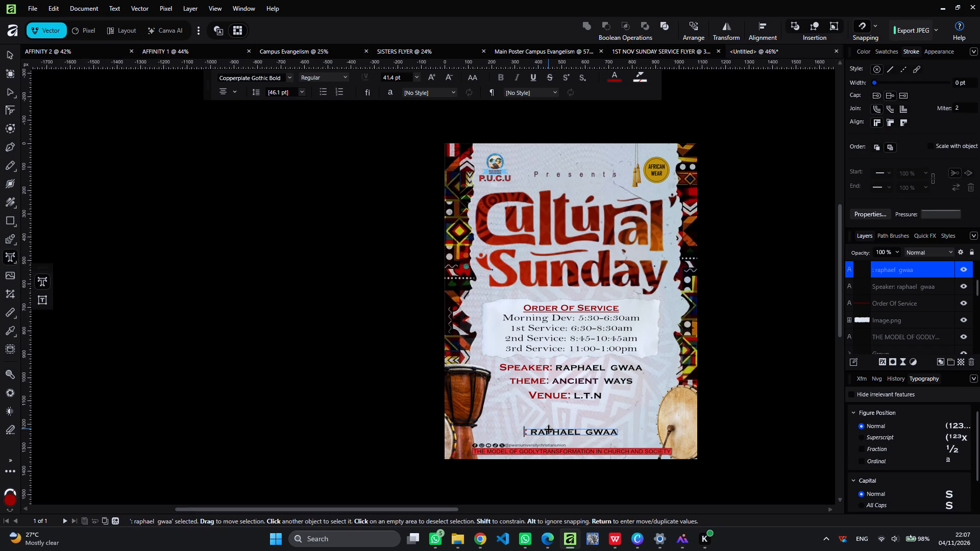
{"action": "type", "text": "date"}
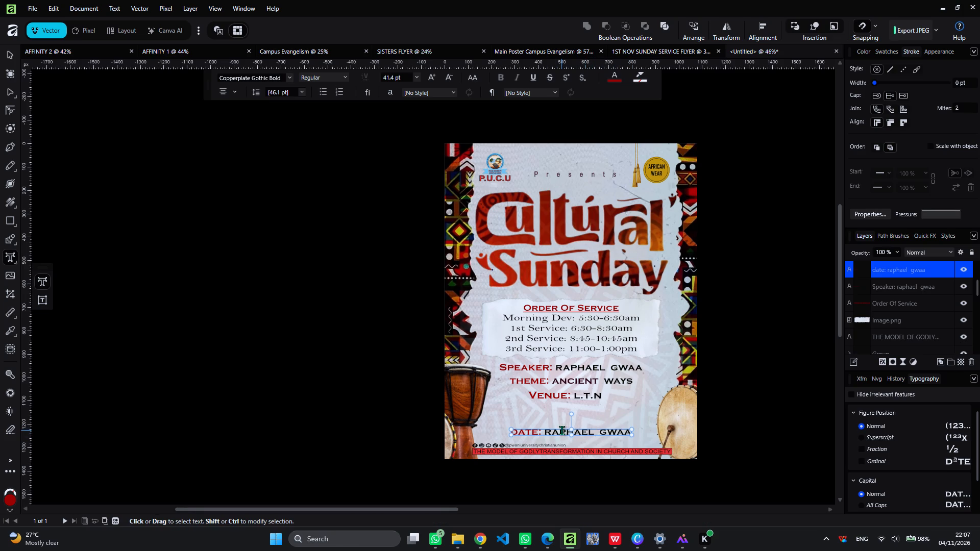
Replace the speaker's name in the date line above the footer with "8th november 2026".
{"action": "left_click_drag", "start_coordinate": [546, 431], "coordinate": [608, 433]}
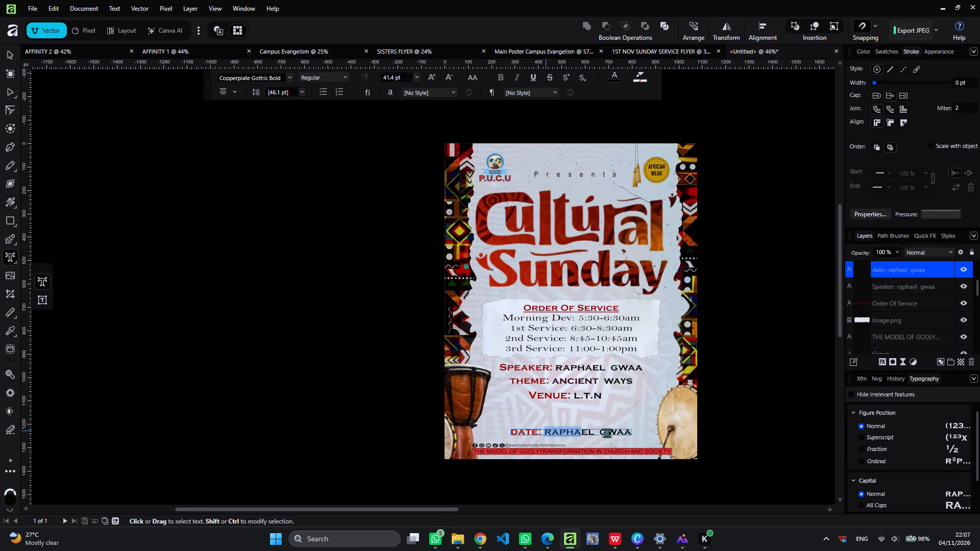
{"action": "left_click_drag", "start_coordinate": [608, 433], "coordinate": [652, 433]}
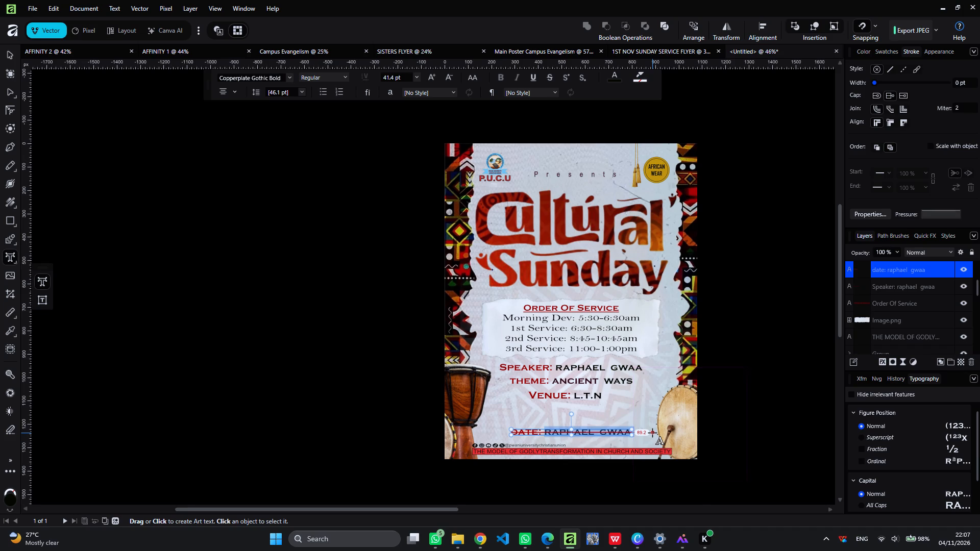
{"action": "key", "text": "8"}
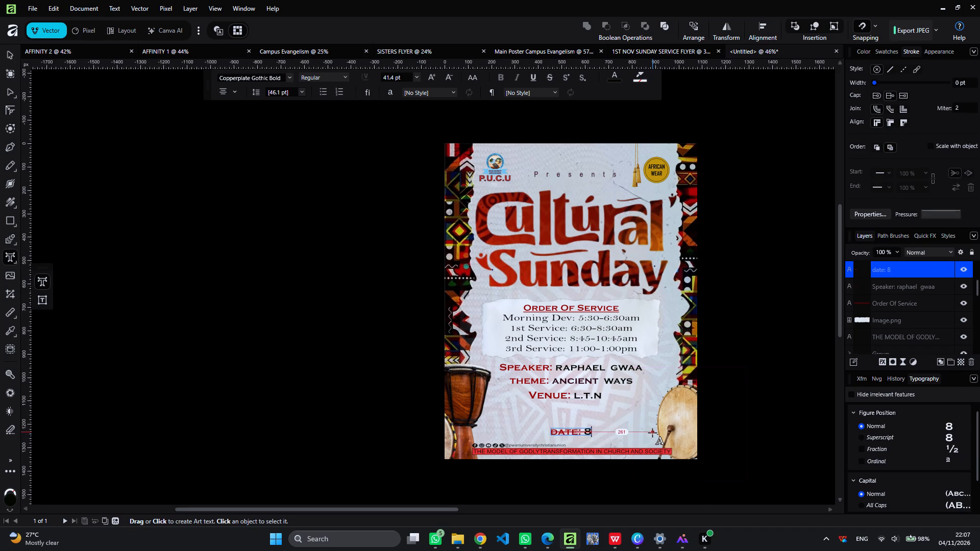
{"action": "type", "text": "th"}
{"action": "key", "text": "space"}
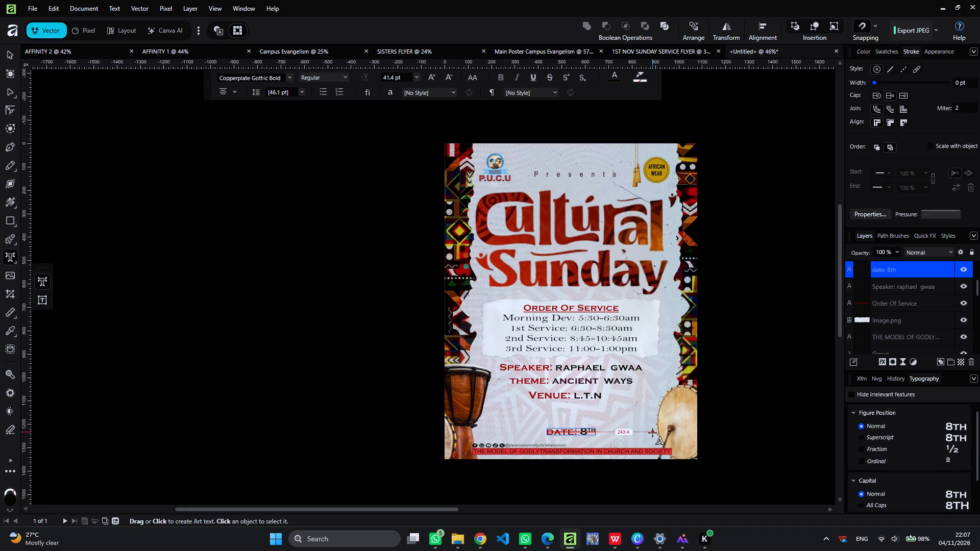
{"action": "type", "text": "november"}
{"action": "key", "text": "space"}
{"action": "type", "text": "202"}
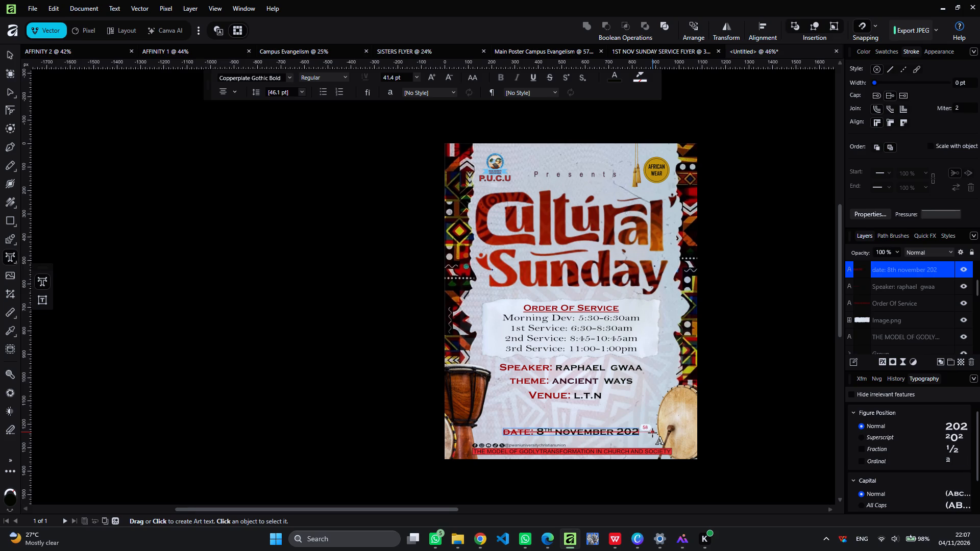
{"action": "key", "text": "6"}
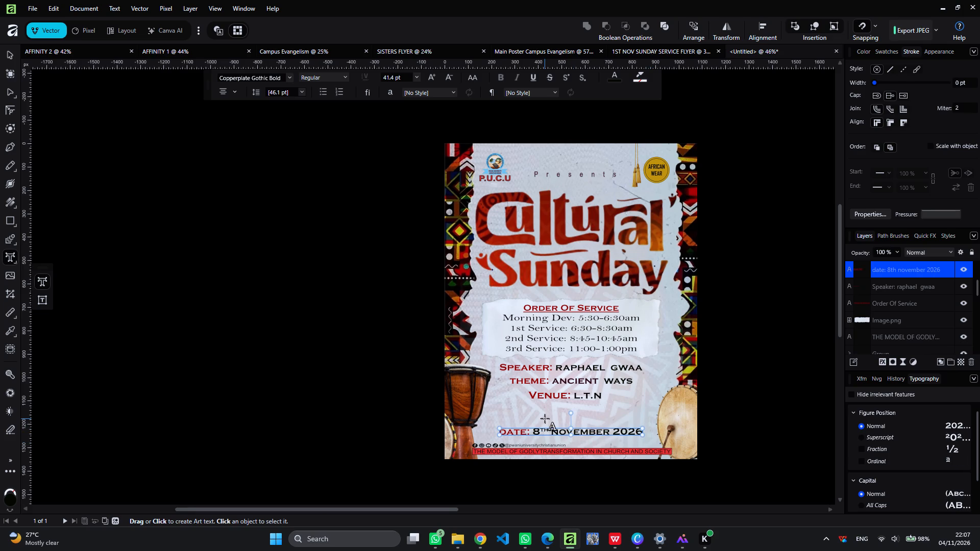
Retype the first letters of the theme, venue and date labels as capitals, making them "Theme", "Venue" and "Date".
{"action": "double_click", "coordinate": [517, 381]}
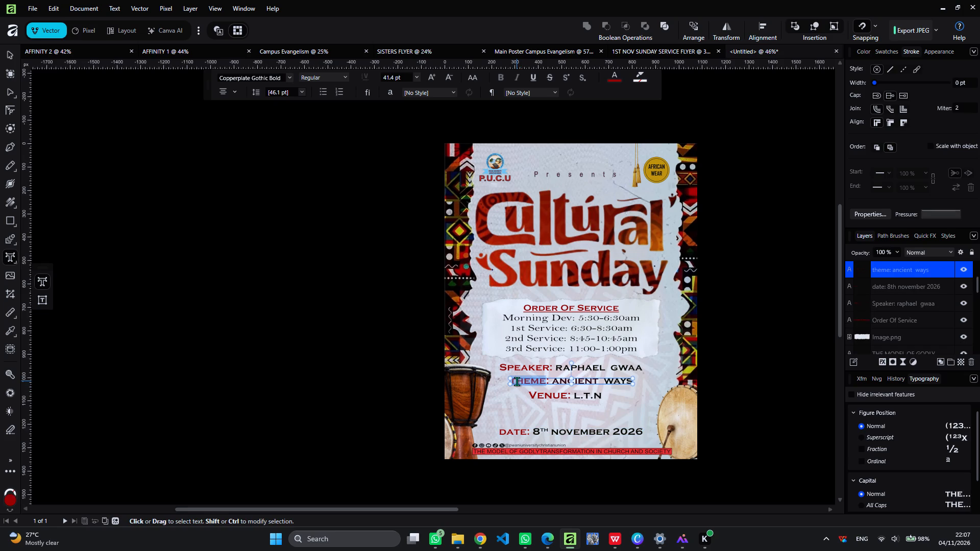
{"action": "left_click", "coordinate": [517, 381]}
{"action": "key", "text": "BackSpace"}
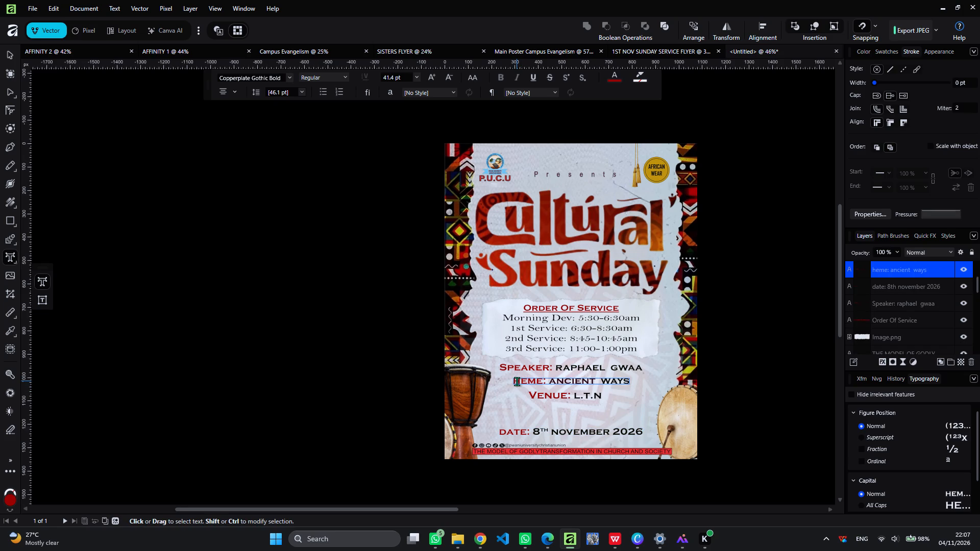
{"action": "key", "text": "t"}
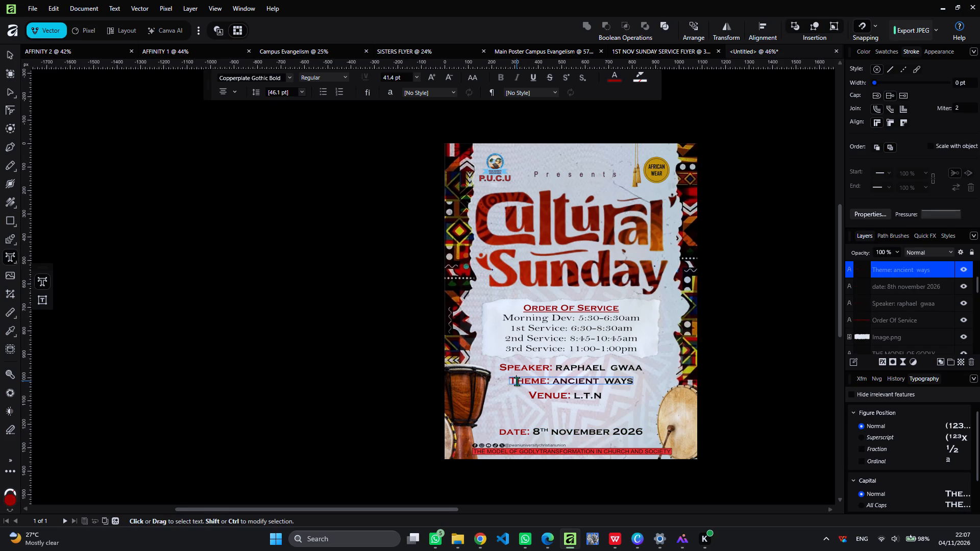
{"action": "left_click", "coordinate": [537, 396]}
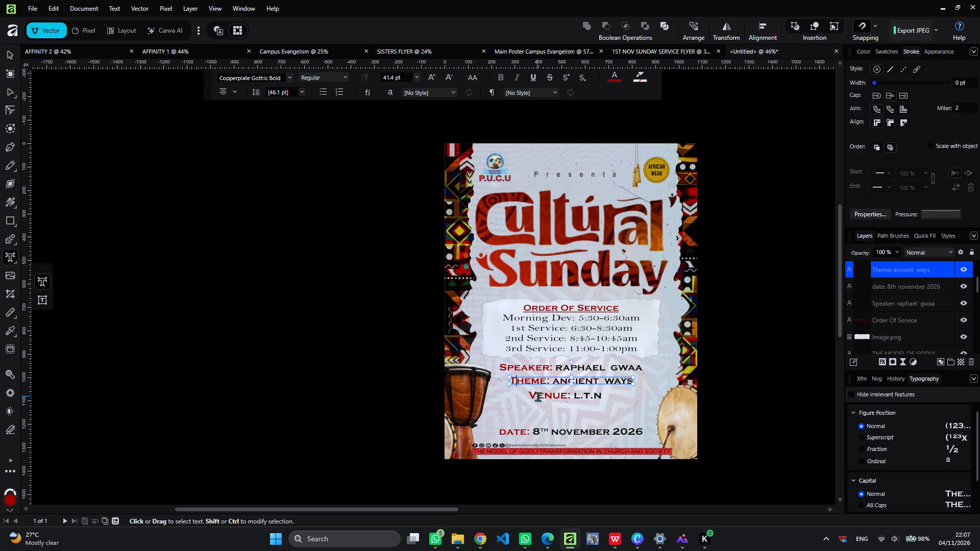
{"action": "key", "text": "BackSpace"}
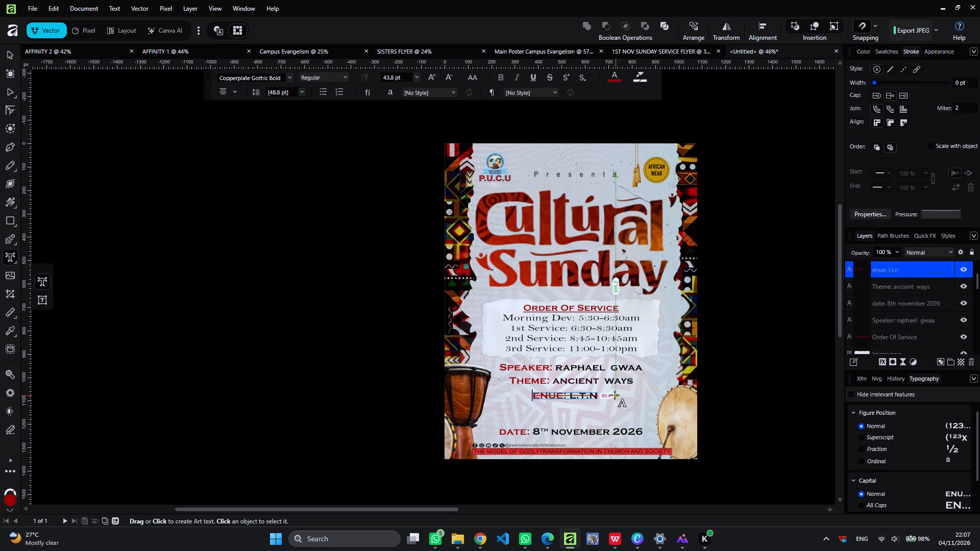
{"action": "key", "text": "v"}
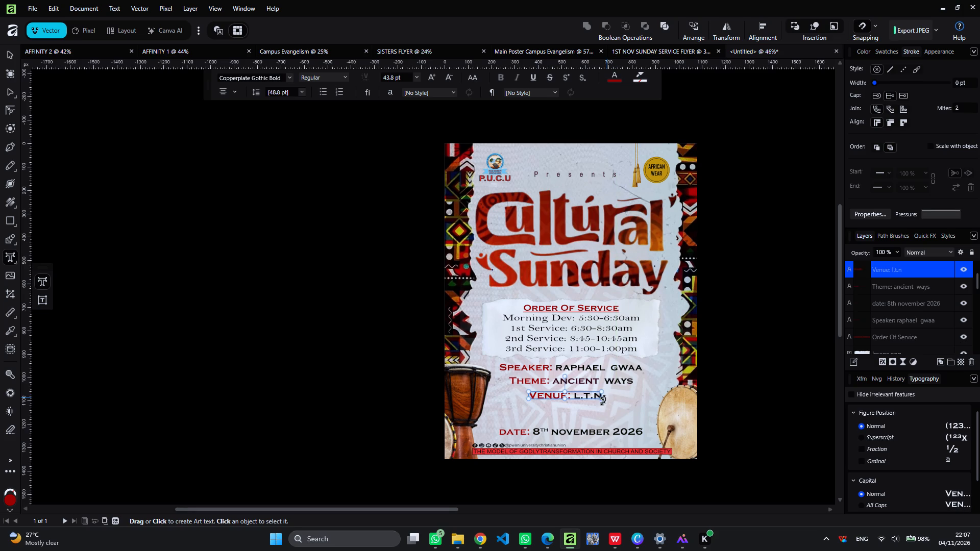
{"action": "left_click", "coordinate": [510, 434]}
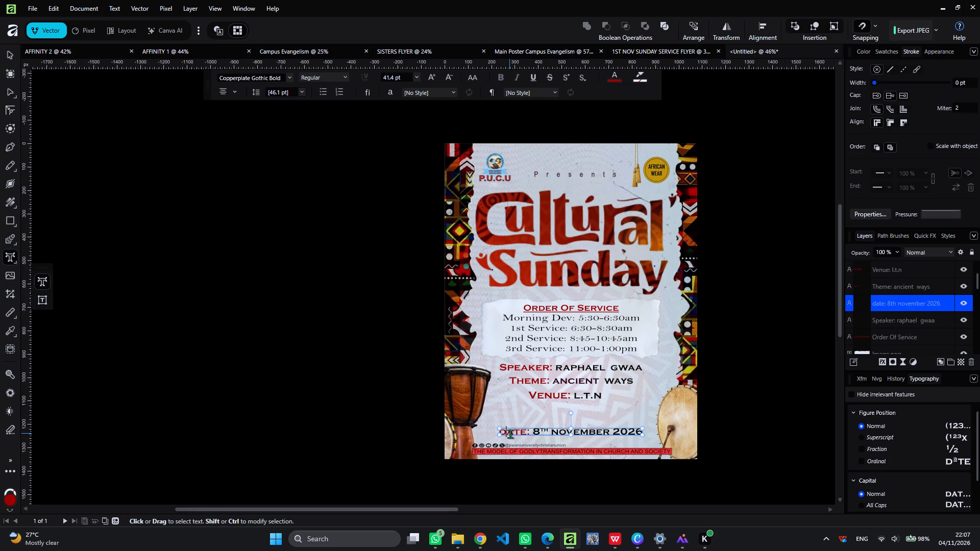
{"action": "key", "text": "BackSpace"}
{"action": "key", "text": "d"}
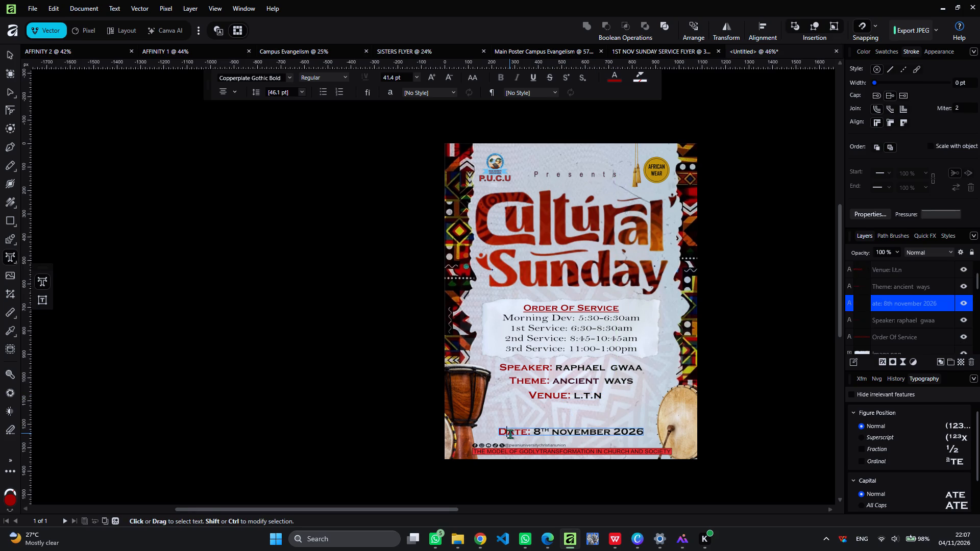
{"action": "left_click", "coordinate": [10, 58]}
{"action": "left_click", "coordinate": [193, 191]}
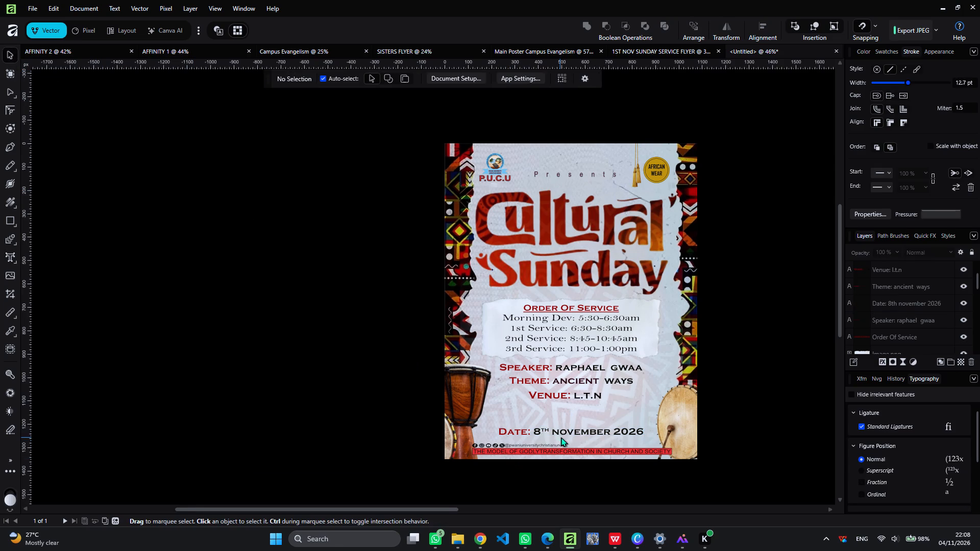
Move the date line up directly beneath the venue line, keeping it centred with the lines above.
{"action": "left_click", "coordinate": [565, 435]}
{"action": "left_click_drag", "start_coordinate": [565, 435], "coordinate": [564, 404]}
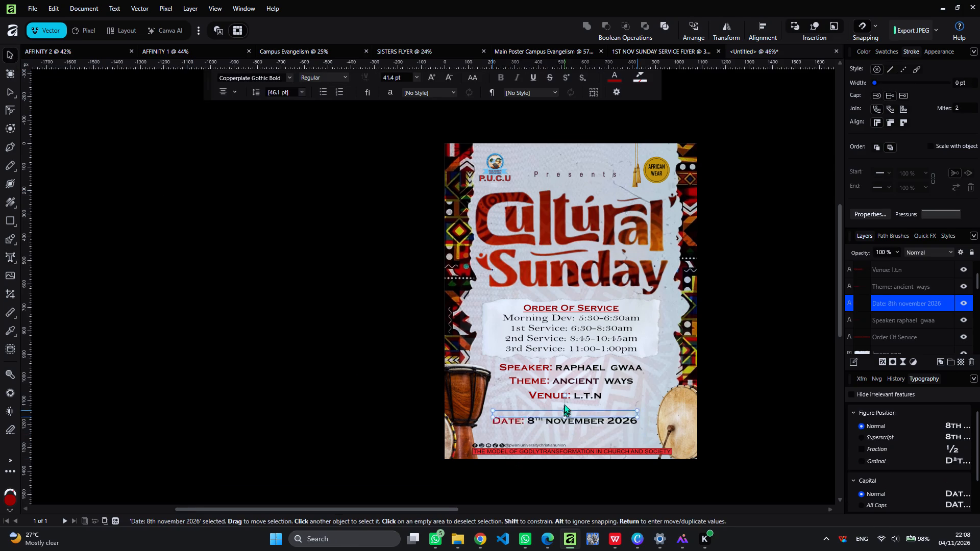
{"action": "left_click_drag", "start_coordinate": [564, 404], "coordinate": [565, 415]}
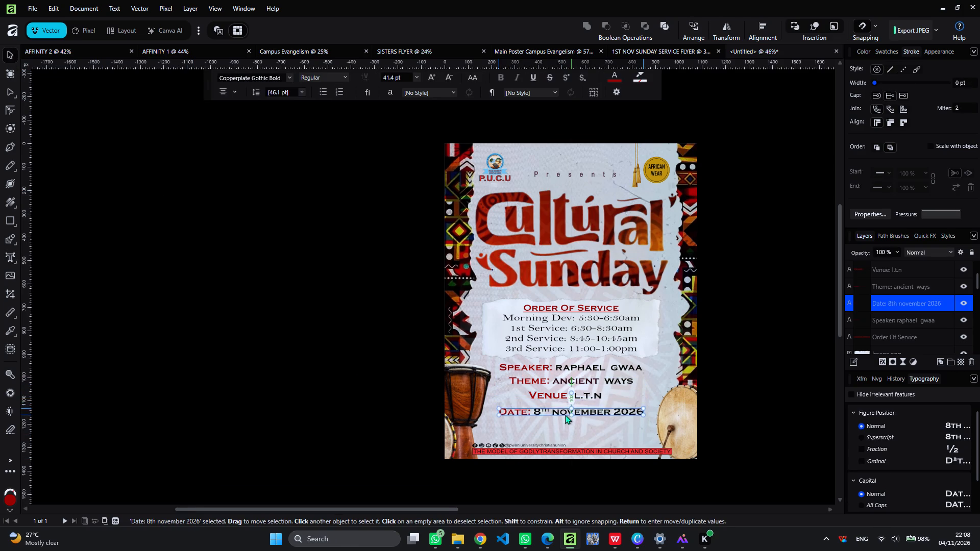
{"action": "left_click_drag", "start_coordinate": [565, 415], "coordinate": [567, 411]}
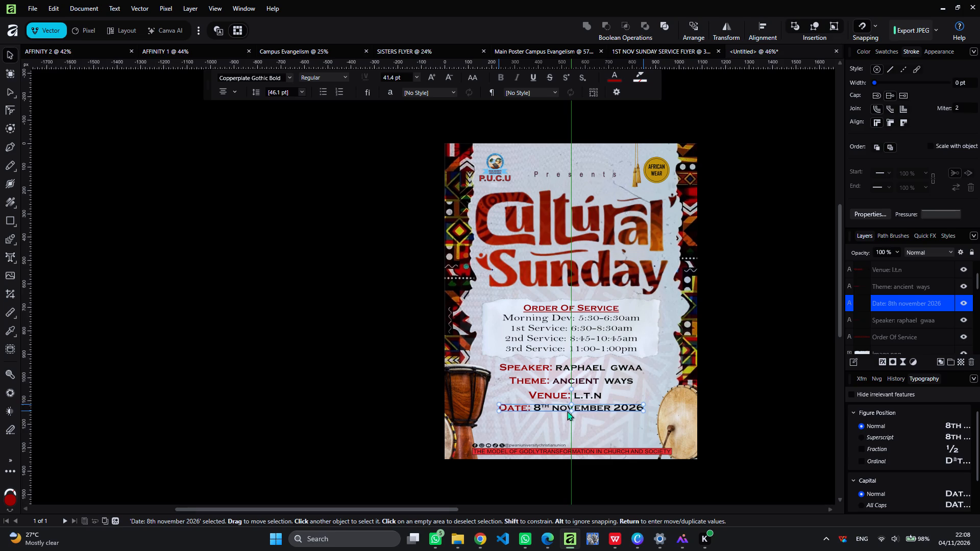
{"action": "left_click_drag", "start_coordinate": [567, 411], "coordinate": [567, 403]}
{"action": "key", "text": "Down"}
{"action": "key", "text": "Down"}
{"action": "key", "text": "Down"}
{"action": "key", "text": "Down"}
{"action": "key", "text": "Down"}
{"action": "key", "text": "Down"}
{"action": "key", "text": "Down"}
{"action": "key", "text": "Down"}
{"action": "key", "text": "Down"}
{"action": "key", "text": "Down"}
{"action": "key", "text": "Down"}
{"action": "key", "text": "Down"}
{"action": "key", "text": "Down"}
{"action": "key", "text": "Down"}
{"action": "key", "text": "Down"}
{"action": "key", "text": "Down"}
{"action": "key", "text": "Down"}
{"action": "key", "text": "Down"}
{"action": "key", "text": "Down"}
{"action": "key", "text": "Down"}
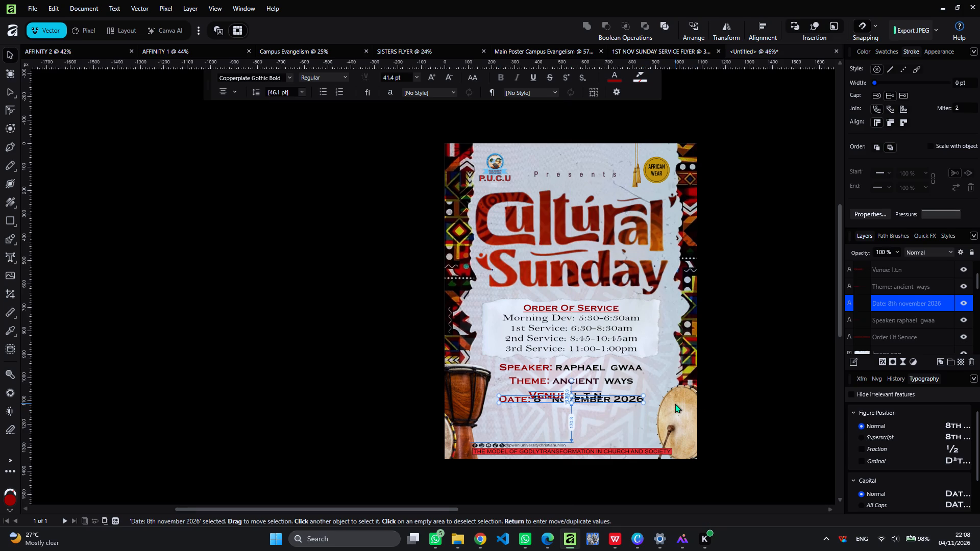
Lower the date line slightly to leave a clear gap beneath the venue line.
{"action": "left_click", "coordinate": [594, 396]}
{"action": "left_click", "coordinate": [594, 396]}
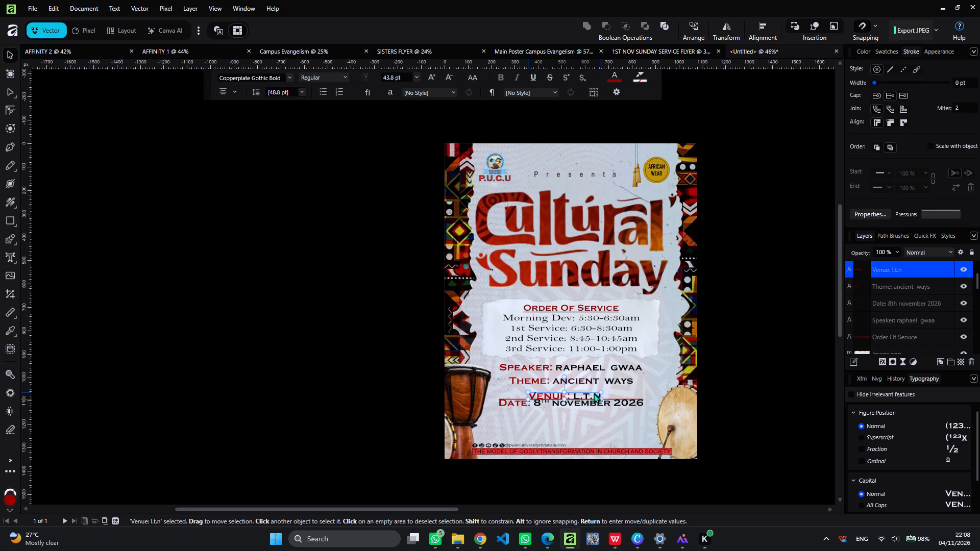
{"action": "left_click", "coordinate": [619, 402]}
{"action": "left_click_drag", "start_coordinate": [619, 402], "coordinate": [619, 405]}
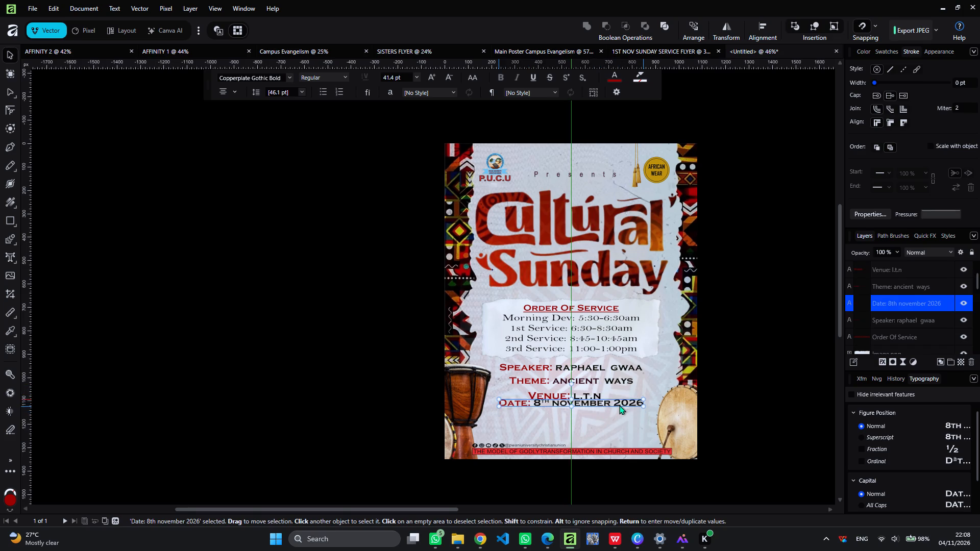
{"action": "left_click_drag", "start_coordinate": [619, 405], "coordinate": [618, 408]}
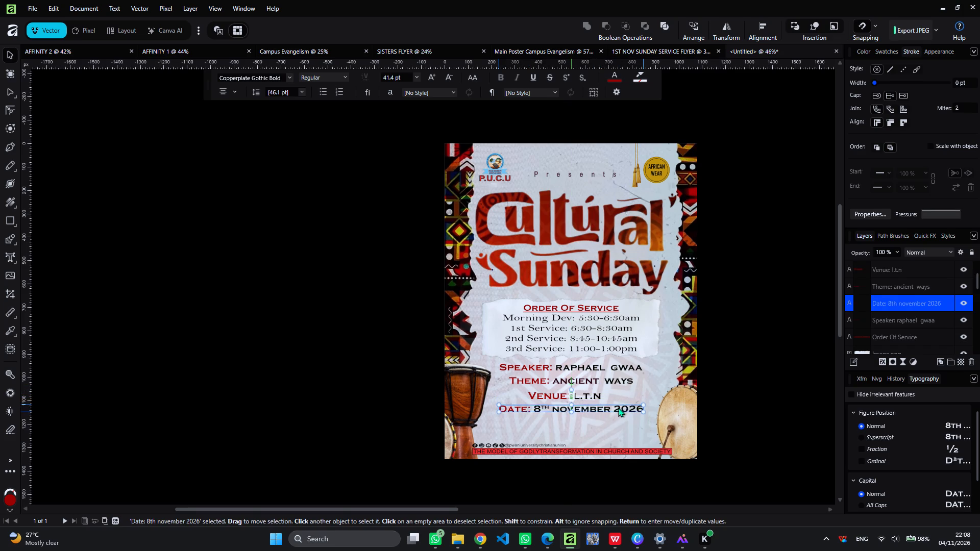
{"action": "left_click_drag", "start_coordinate": [618, 408], "coordinate": [618, 407]}
{"action": "left_click", "coordinate": [804, 369]}
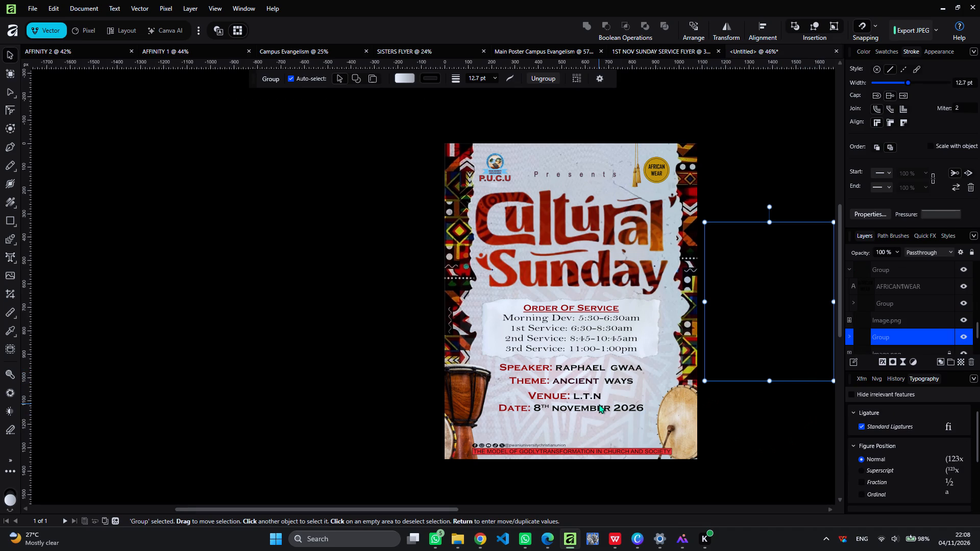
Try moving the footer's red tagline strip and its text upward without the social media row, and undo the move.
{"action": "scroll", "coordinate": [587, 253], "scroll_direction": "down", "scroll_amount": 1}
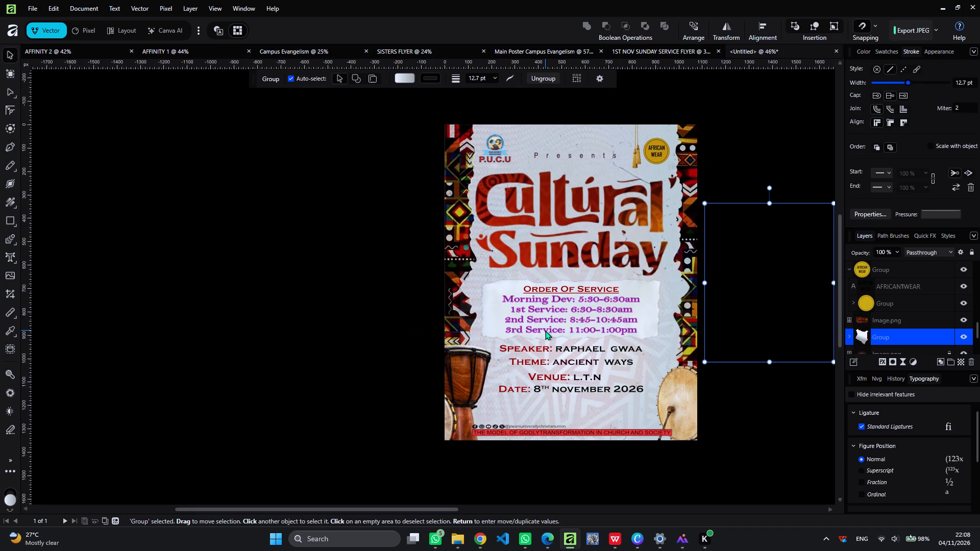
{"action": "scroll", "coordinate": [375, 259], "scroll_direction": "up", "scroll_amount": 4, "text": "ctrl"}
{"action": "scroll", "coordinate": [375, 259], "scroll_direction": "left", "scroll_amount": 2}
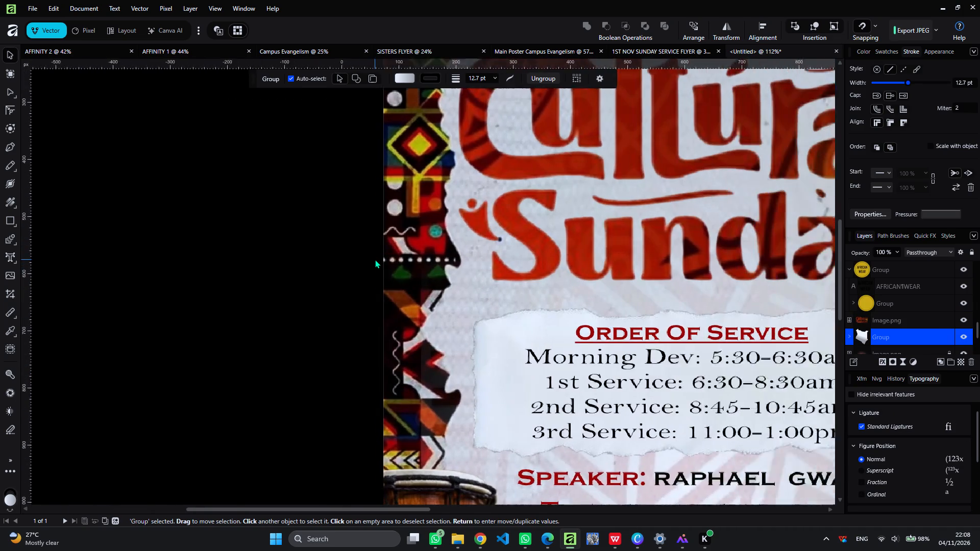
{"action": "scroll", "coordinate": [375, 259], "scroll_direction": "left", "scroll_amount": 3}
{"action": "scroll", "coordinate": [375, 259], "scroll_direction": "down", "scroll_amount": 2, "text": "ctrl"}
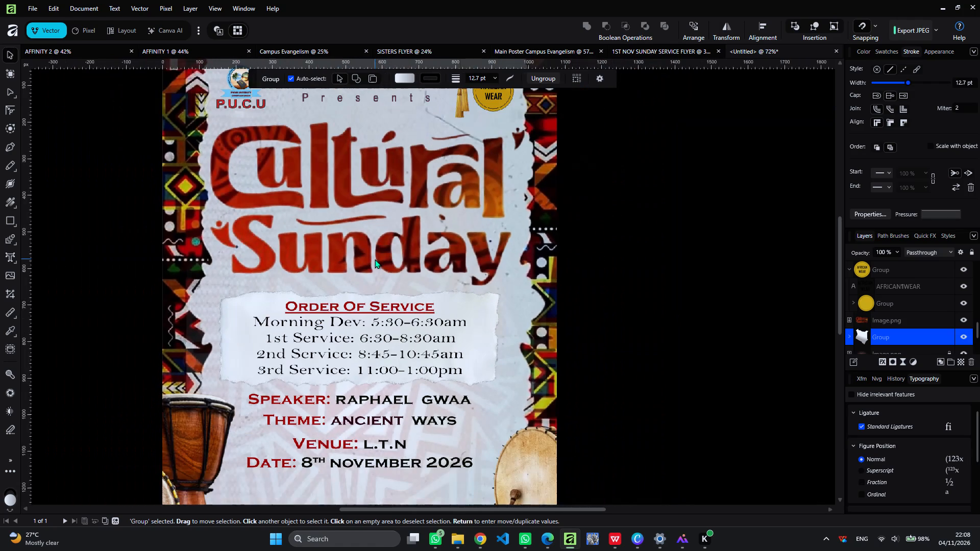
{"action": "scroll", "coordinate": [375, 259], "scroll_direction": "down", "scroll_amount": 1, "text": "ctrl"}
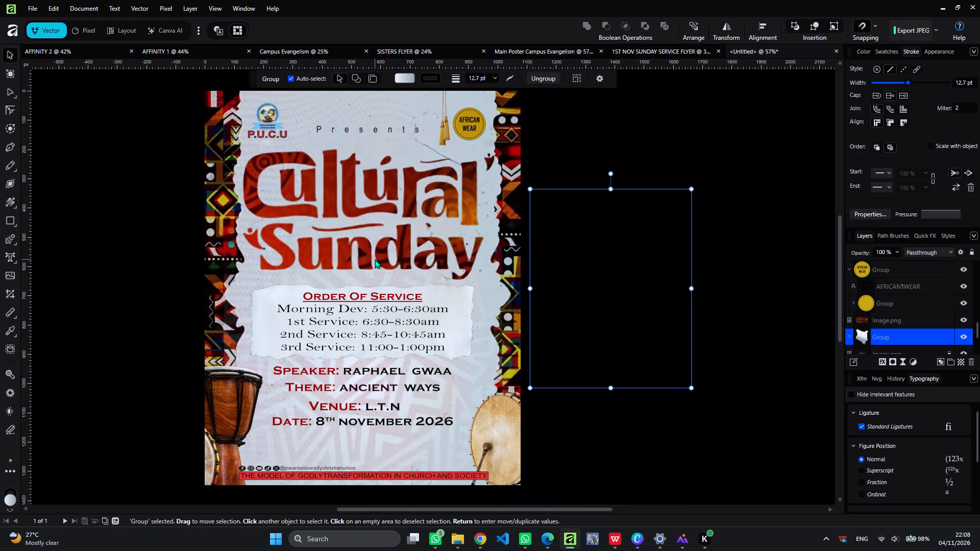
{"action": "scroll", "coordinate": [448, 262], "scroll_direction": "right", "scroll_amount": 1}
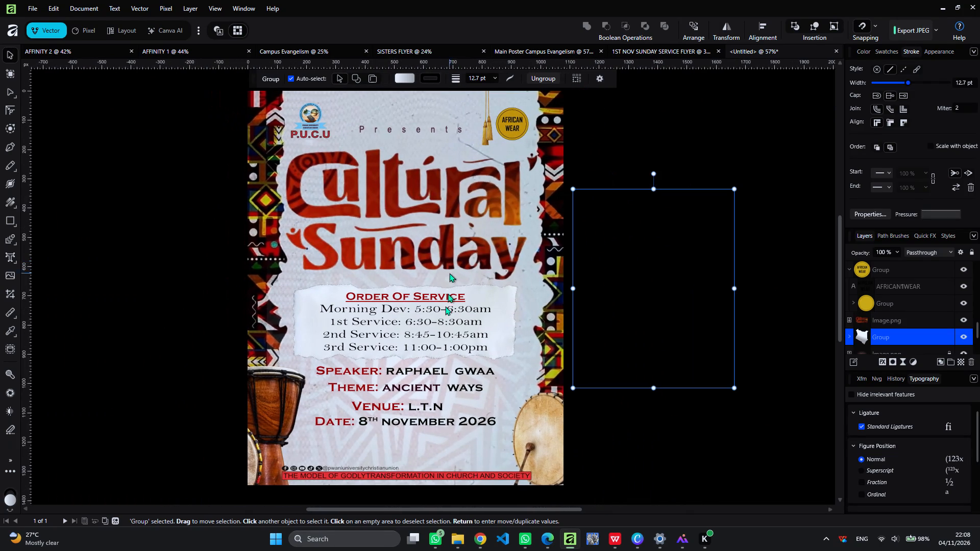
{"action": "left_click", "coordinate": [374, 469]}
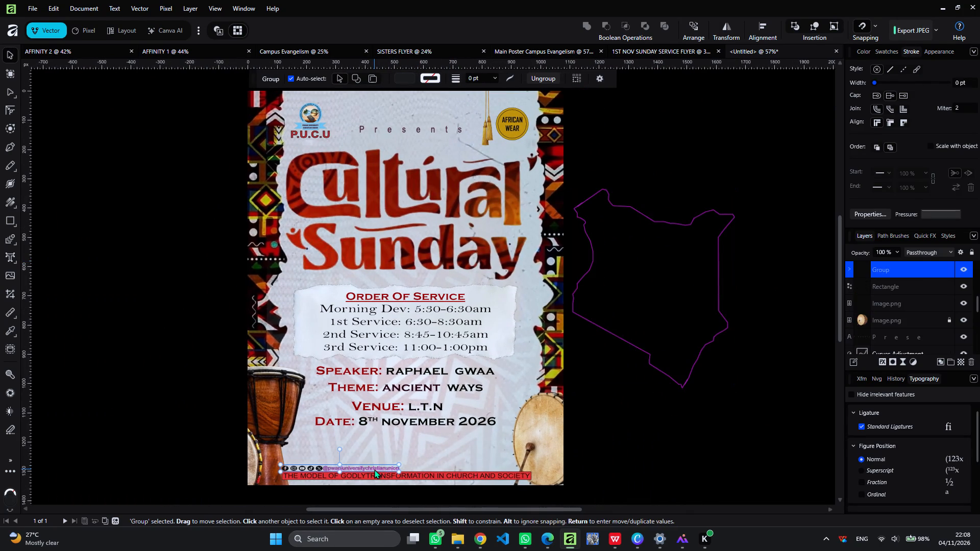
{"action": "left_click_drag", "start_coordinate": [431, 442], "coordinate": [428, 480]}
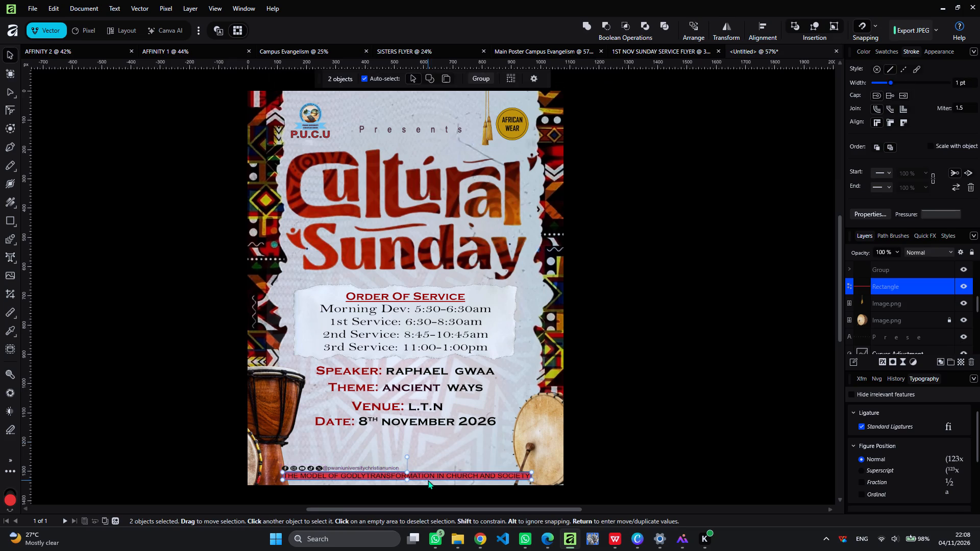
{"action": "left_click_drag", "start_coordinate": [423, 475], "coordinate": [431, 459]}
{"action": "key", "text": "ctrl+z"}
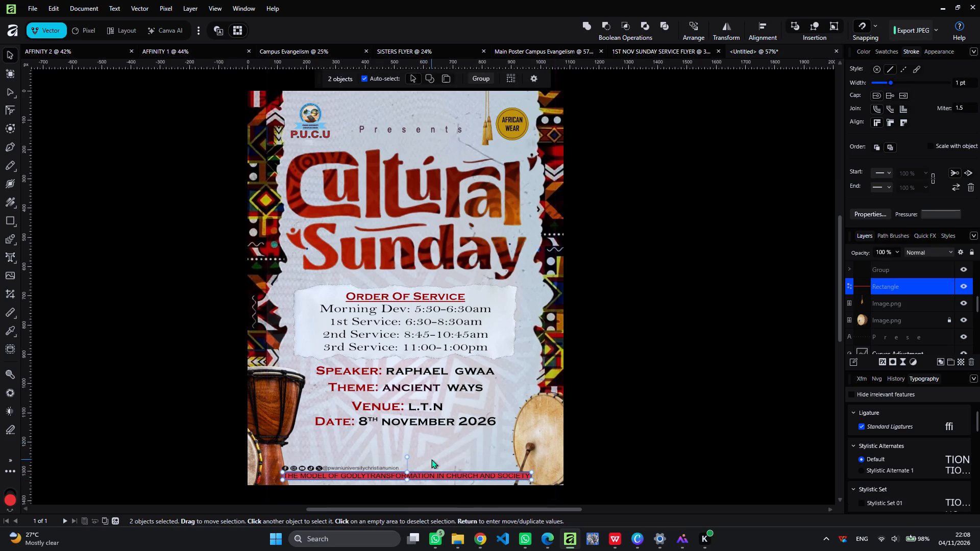
Select the footer's social media row, red strip and tagline text together and move them up from the poster's bottom edge.
{"action": "left_click_drag", "start_coordinate": [396, 440], "coordinate": [343, 468]}
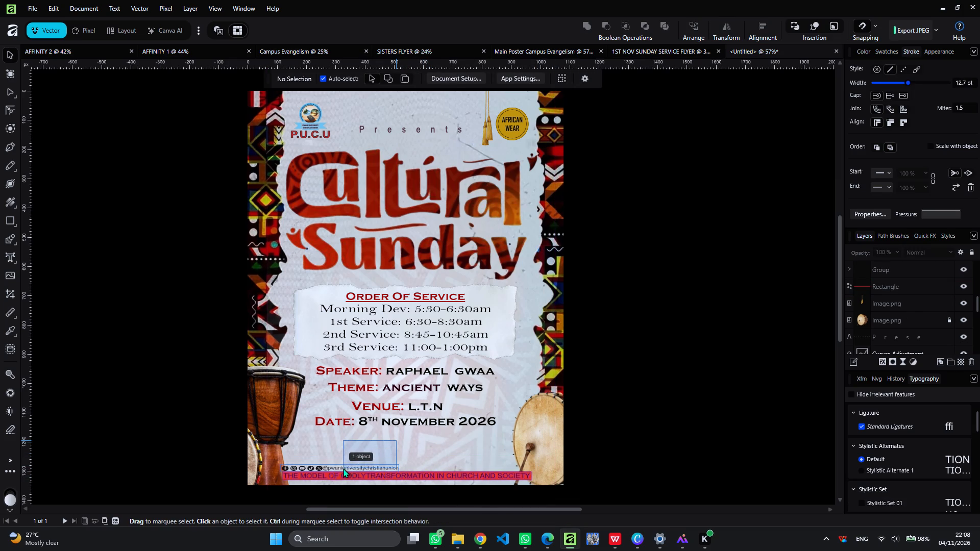
{"action": "left_click_drag", "start_coordinate": [343, 468], "coordinate": [323, 474]}
{"action": "left_click_drag", "start_coordinate": [343, 474], "coordinate": [345, 462]}
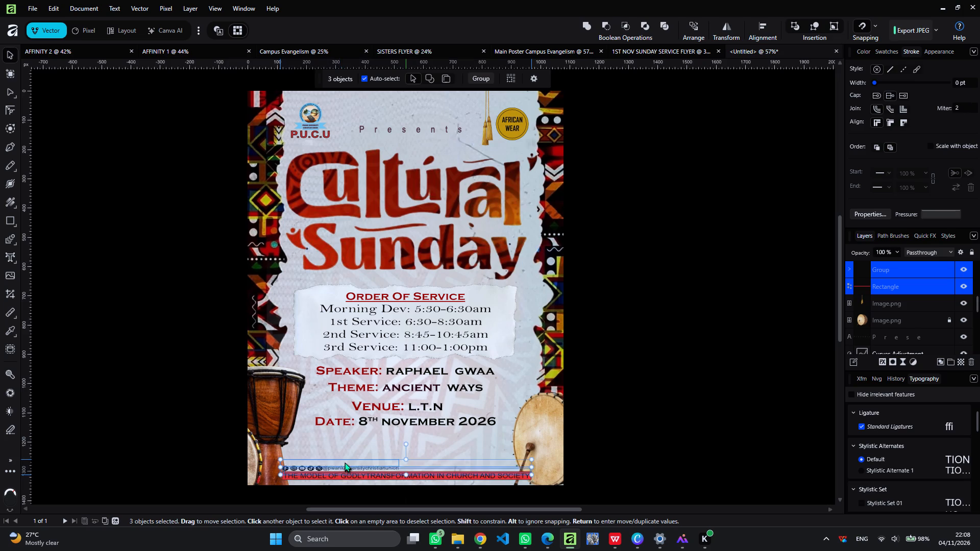
{"action": "left_click_drag", "start_coordinate": [345, 462], "coordinate": [349, 462]}
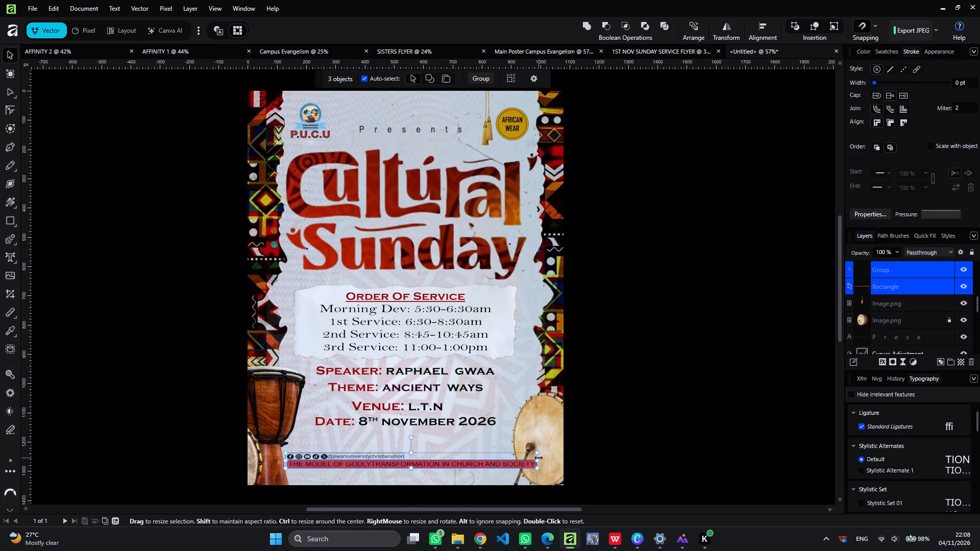
Narrow the footer group so it ends at the right-hand drum, make it slightly taller, and centre it on the poster.
{"action": "left_click_drag", "start_coordinate": [536, 454], "coordinate": [522, 454]}
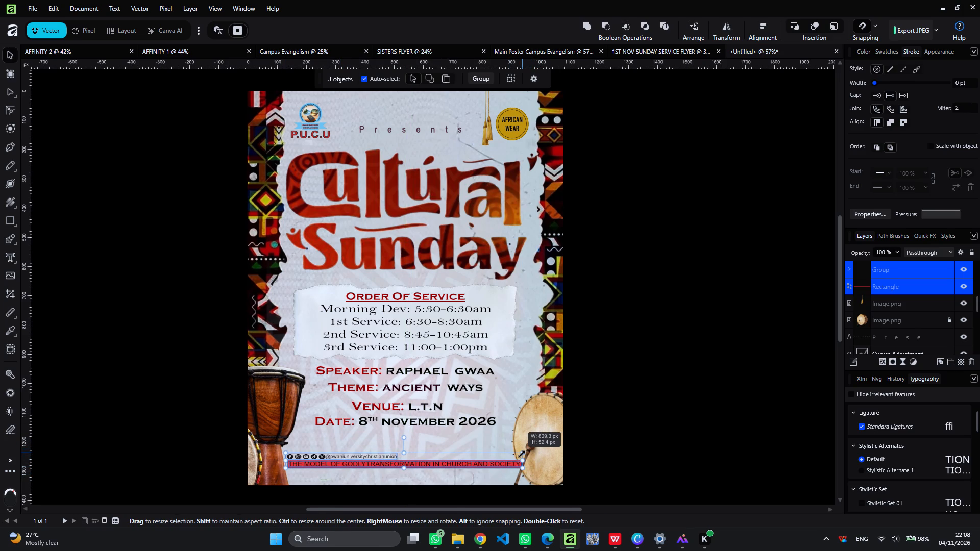
{"action": "left_click_drag", "start_coordinate": [522, 454], "coordinate": [517, 454]}
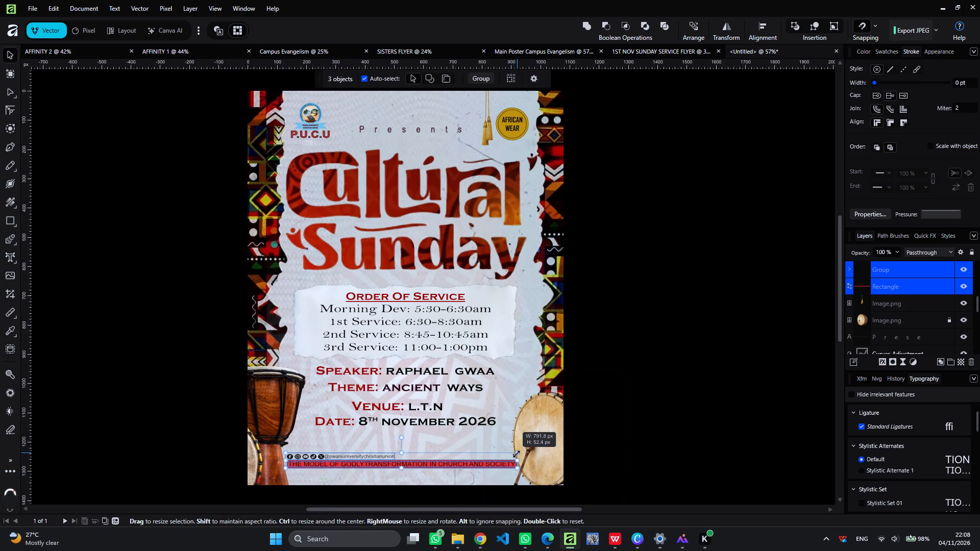
{"action": "left_click_drag", "start_coordinate": [517, 454], "coordinate": [512, 454]}
{"action": "left_click", "coordinate": [401, 453]}
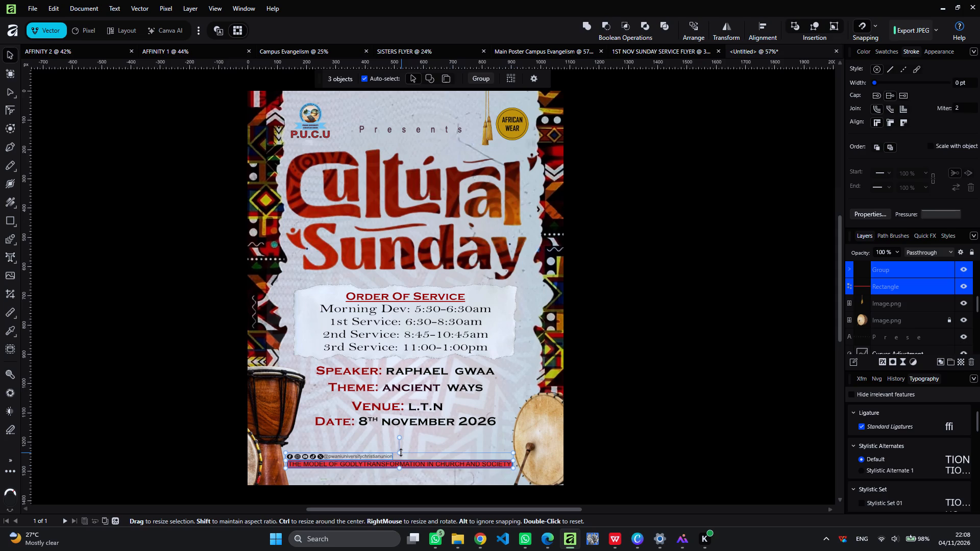
{"action": "left_click", "coordinate": [401, 460]}
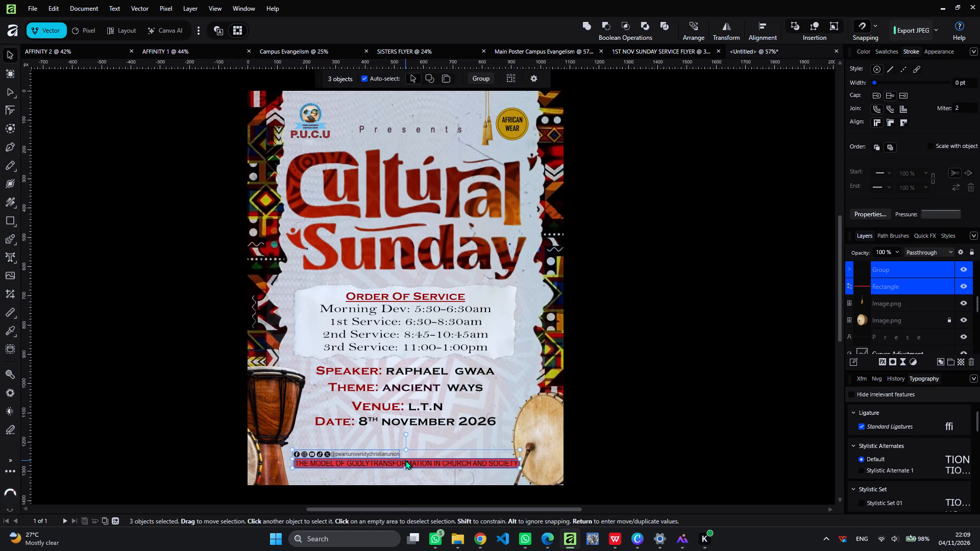
{"action": "left_click", "coordinate": [666, 325]}
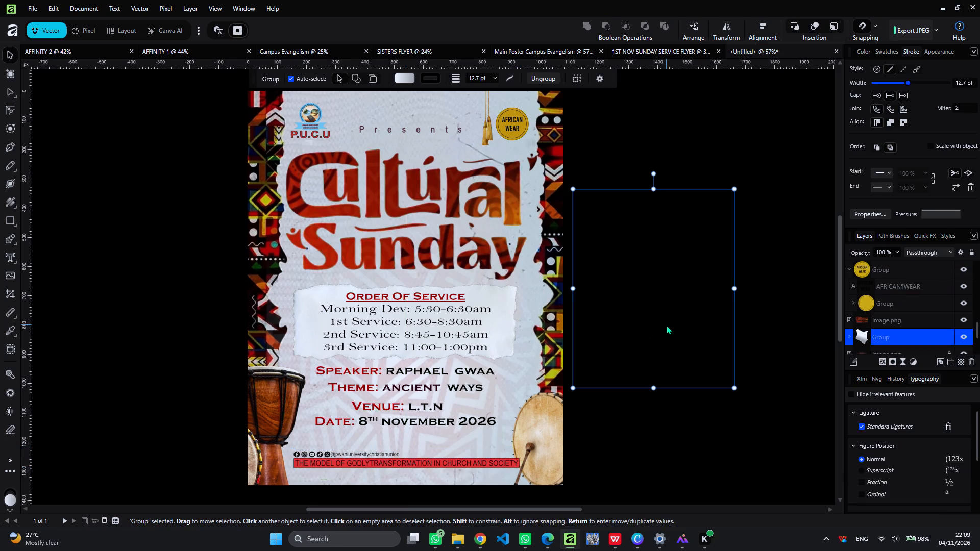
Find the image layer of the large drum at the poster's lower-left corner and unlock it.
{"action": "left_click", "coordinate": [260, 410]}
{"action": "double_click", "coordinate": [284, 403]}
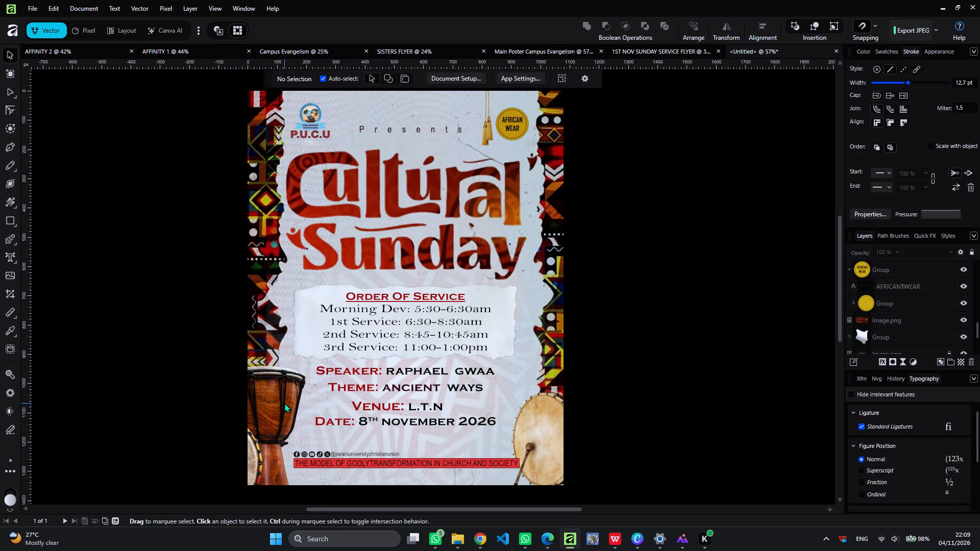
{"action": "scroll", "coordinate": [890, 304], "scroll_direction": "down", "scroll_amount": 1}
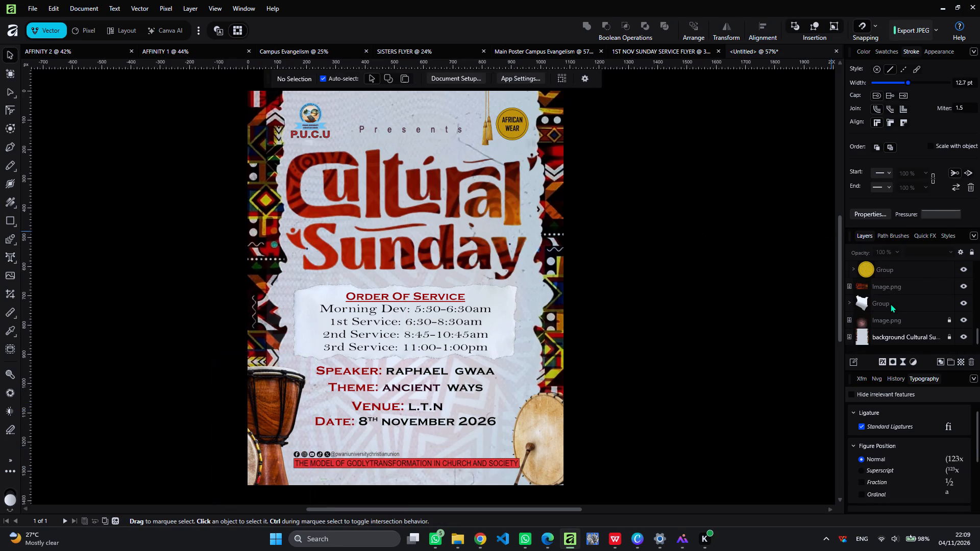
{"action": "scroll", "coordinate": [890, 304], "scroll_direction": "down", "scroll_amount": 3}
{"action": "scroll", "coordinate": [890, 304], "scroll_direction": "up", "scroll_amount": 1}
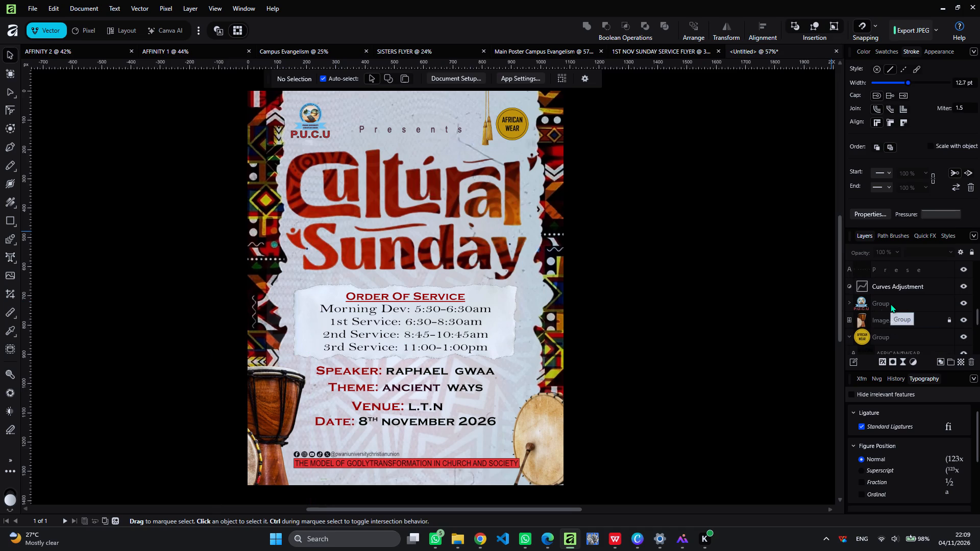
{"action": "left_click", "coordinate": [859, 314]}
{"action": "left_click", "coordinate": [947, 318]}
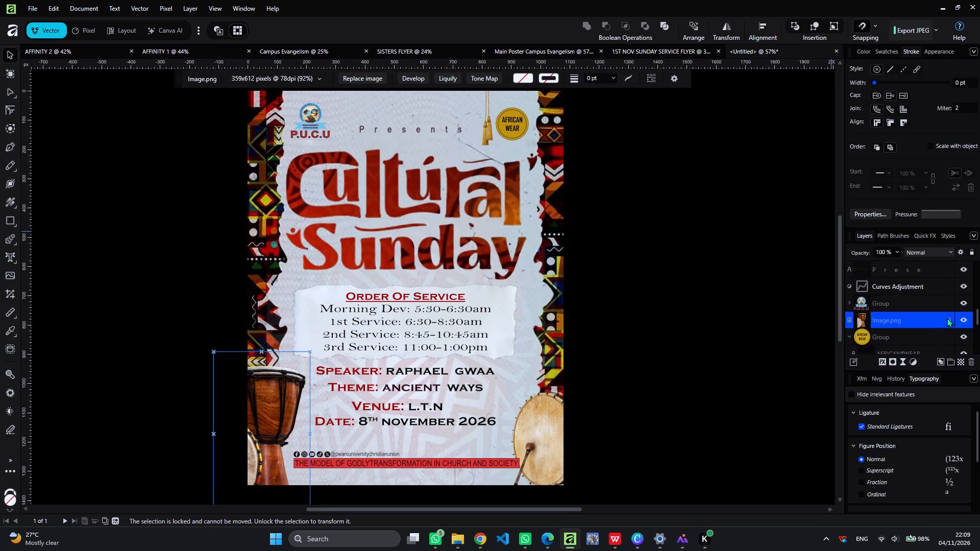
Enlarge the lower-left drum image to about 376 × 640 px, shift it slightly left, and lock its layer again.
{"action": "left_click_drag", "start_coordinate": [310, 355], "coordinate": [338, 349]}
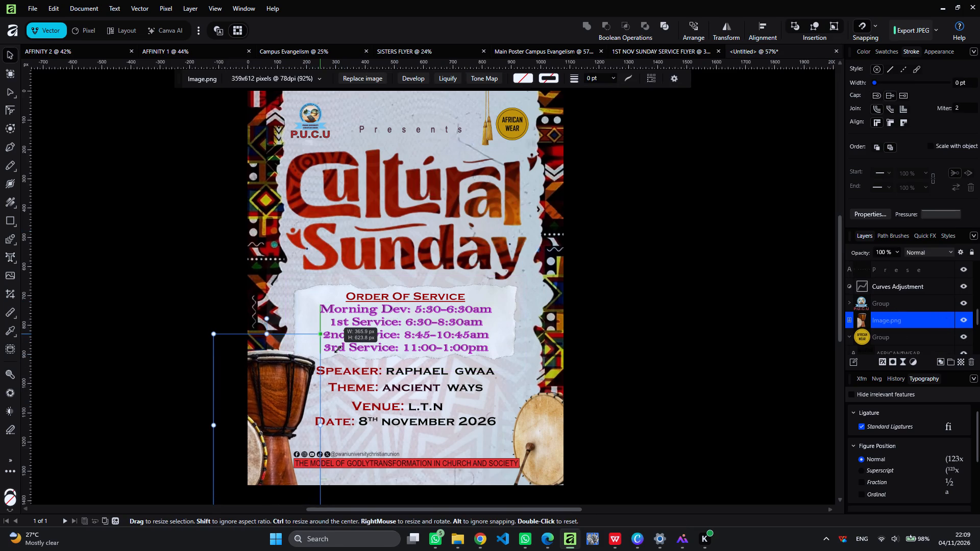
{"action": "left_click_drag", "start_coordinate": [338, 349], "coordinate": [337, 349]}
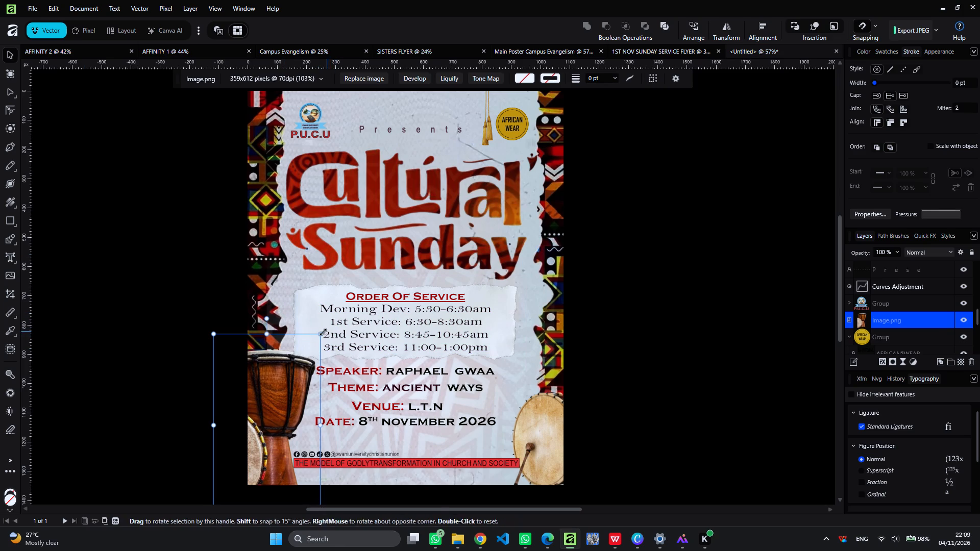
{"action": "left_click_drag", "start_coordinate": [322, 333], "coordinate": [329, 330]}
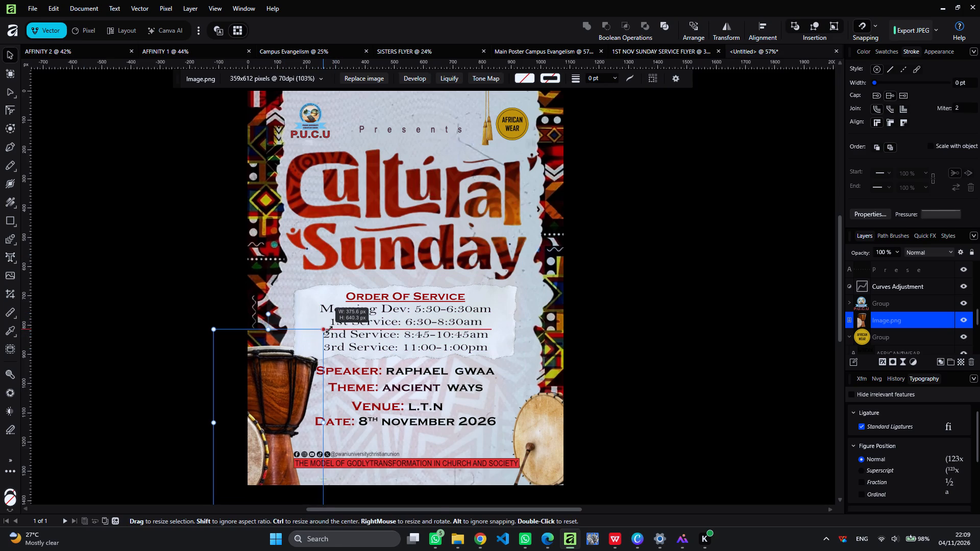
{"action": "left_click_drag", "start_coordinate": [329, 330], "coordinate": [328, 330]}
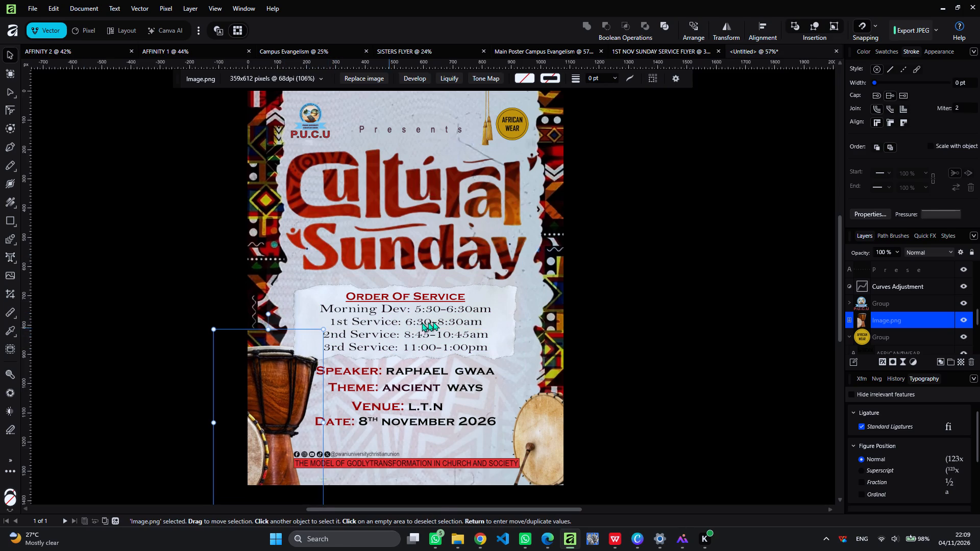
{"action": "left_click", "coordinate": [284, 371]}
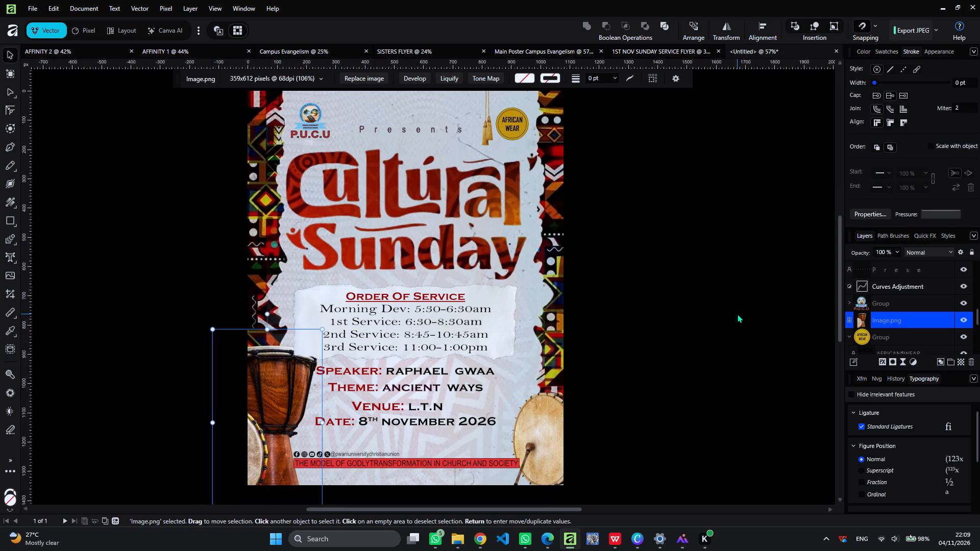
{"action": "left_click", "coordinate": [950, 321]}
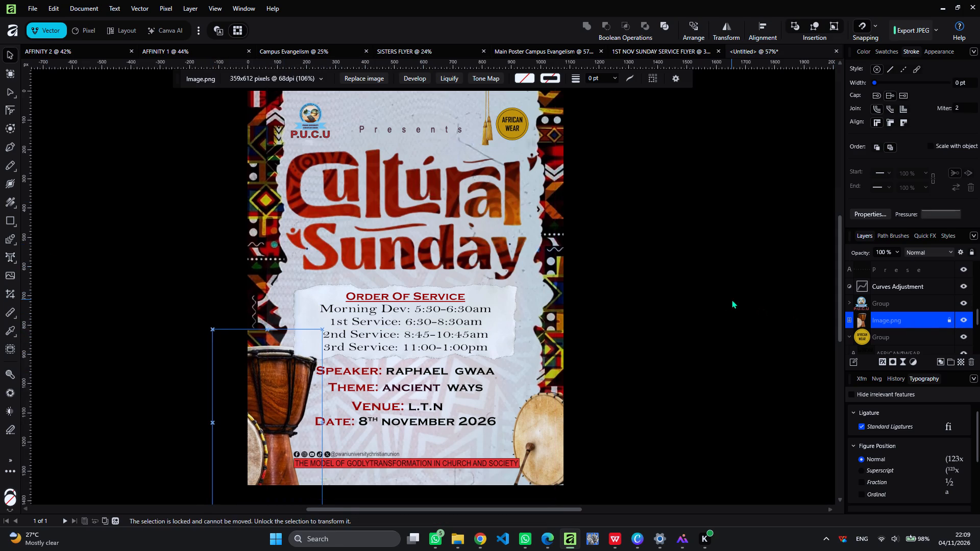
{"action": "left_click", "coordinate": [731, 299]}
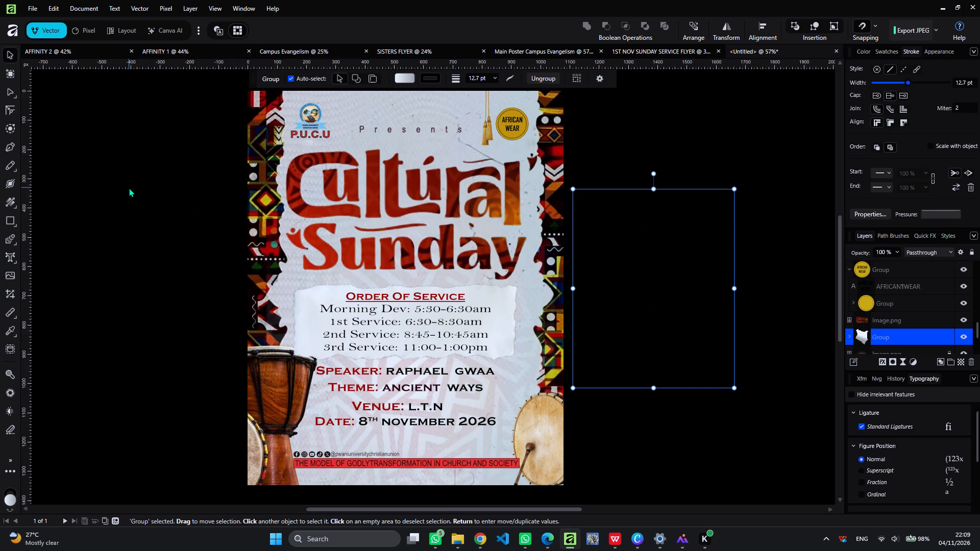
{"action": "left_click", "coordinate": [129, 188]}
Select only the speaker, theme, venue and date lines and move them slightly down and right, away from the enlarged drum.
{"action": "left_click", "coordinate": [434, 407]}
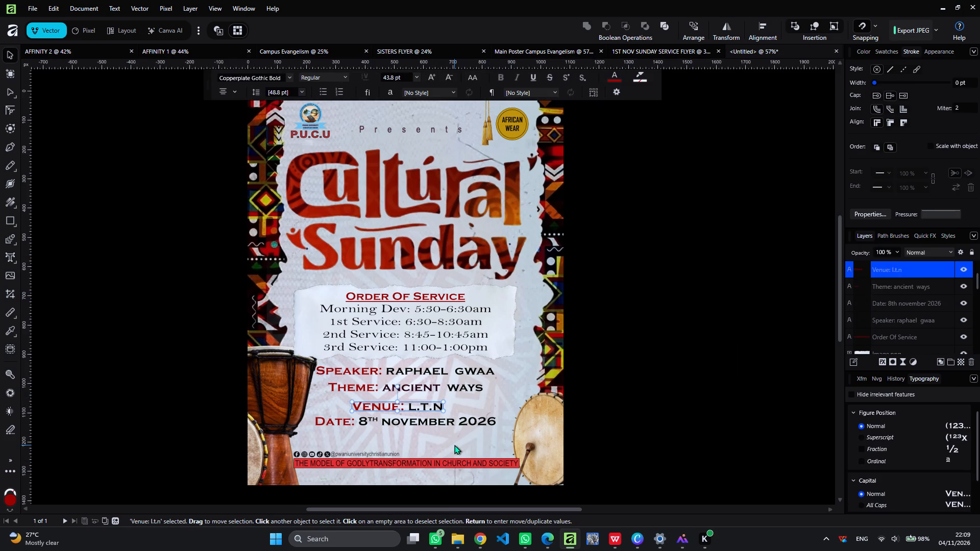
{"action": "left_click_drag", "start_coordinate": [454, 445], "coordinate": [424, 368]}
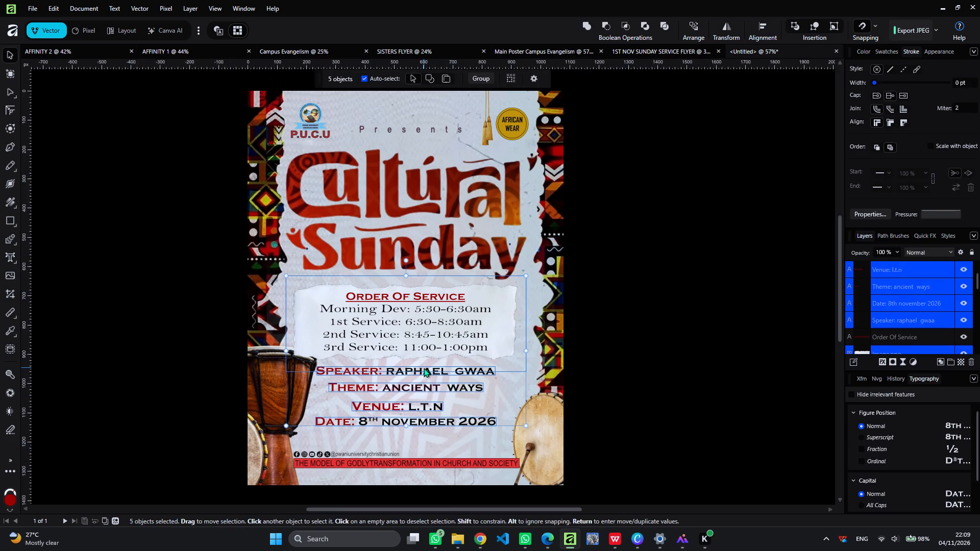
{"action": "left_click", "coordinate": [460, 452]}
{"action": "left_click_drag", "start_coordinate": [423, 448], "coordinate": [397, 375]}
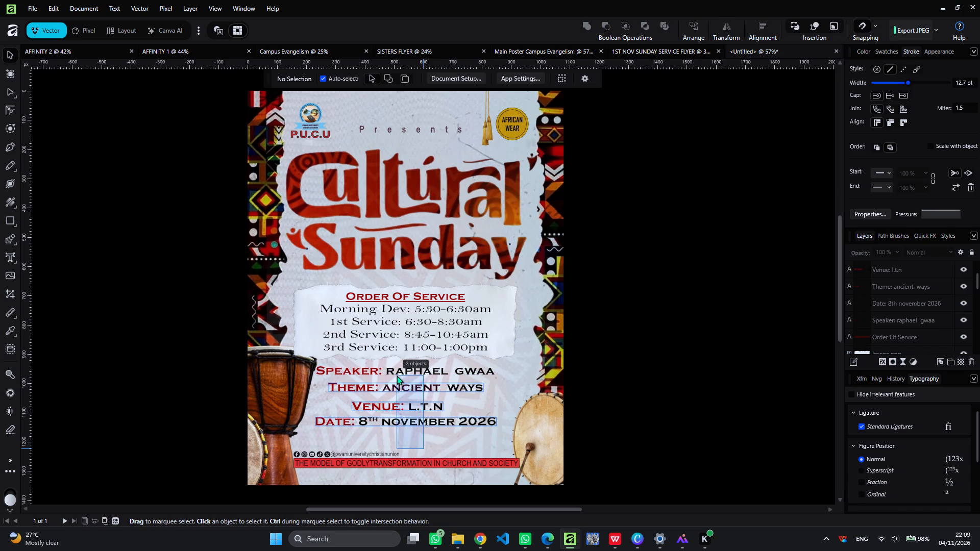
{"action": "left_click_drag", "start_coordinate": [397, 375], "coordinate": [397, 375]}
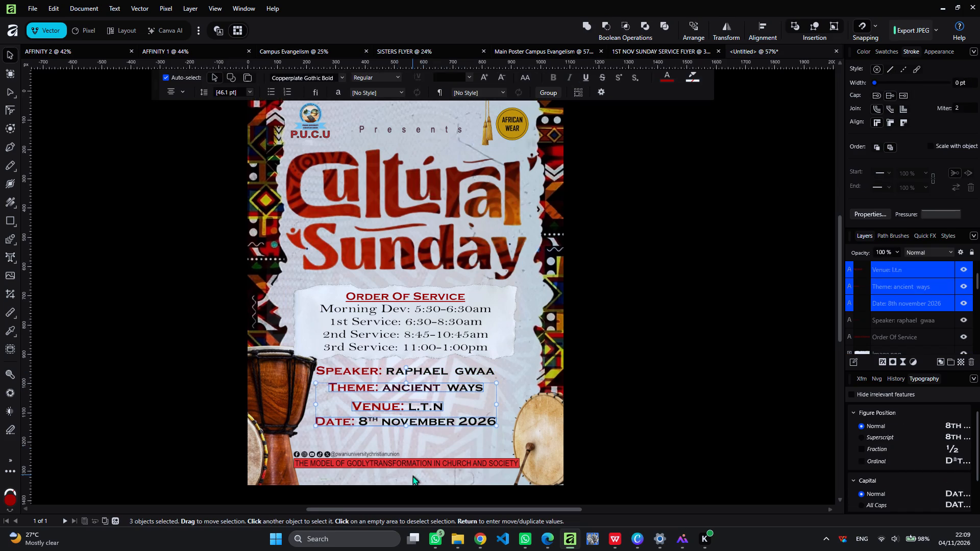
{"action": "left_click", "coordinate": [403, 435]}
{"action": "left_click_drag", "start_coordinate": [403, 435], "coordinate": [389, 391]}
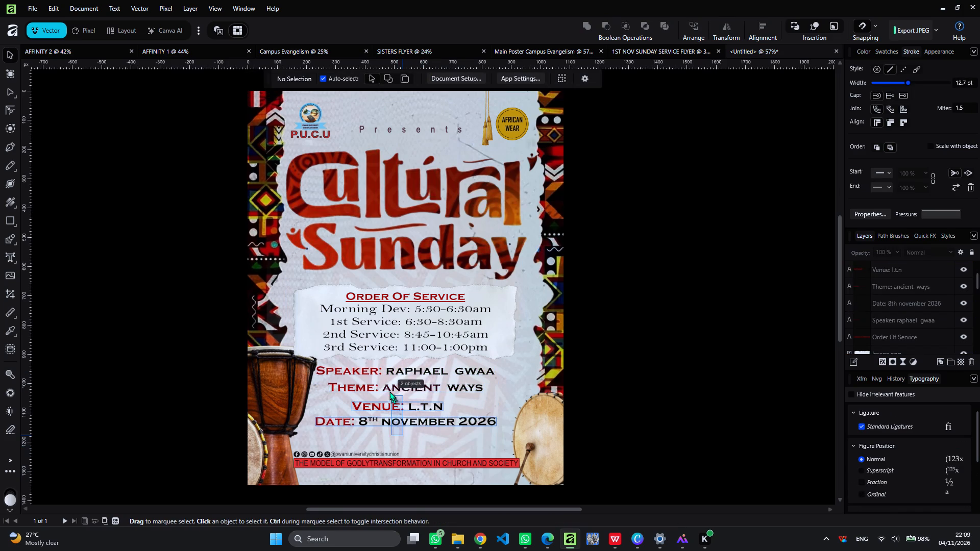
{"action": "left_click_drag", "start_coordinate": [389, 391], "coordinate": [389, 372]}
{"action": "left_click_drag", "start_coordinate": [389, 380], "coordinate": [394, 381]}
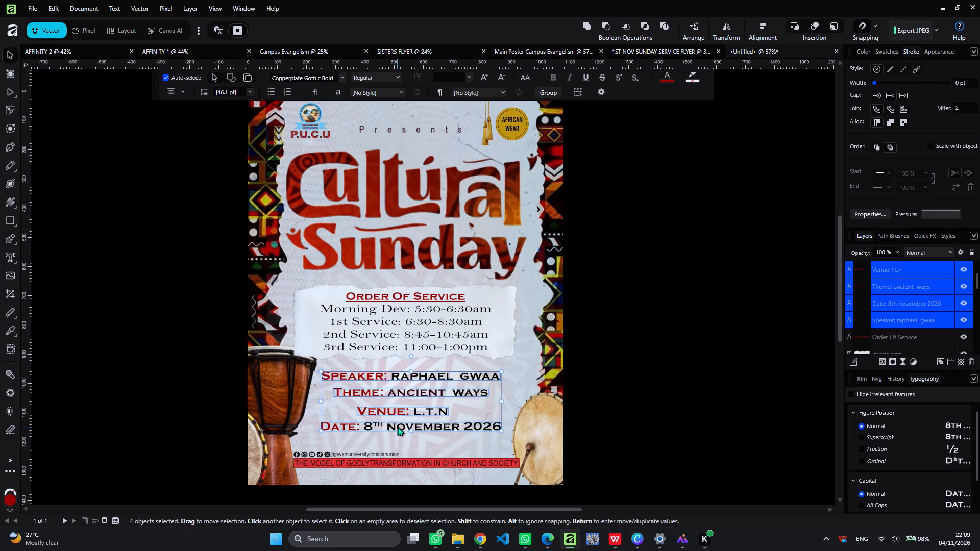
Resize the four detail lines into a slightly shorter, narrower block and centre it beneath the order of service panel.
{"action": "left_click_drag", "start_coordinate": [409, 432], "coordinate": [409, 437]}
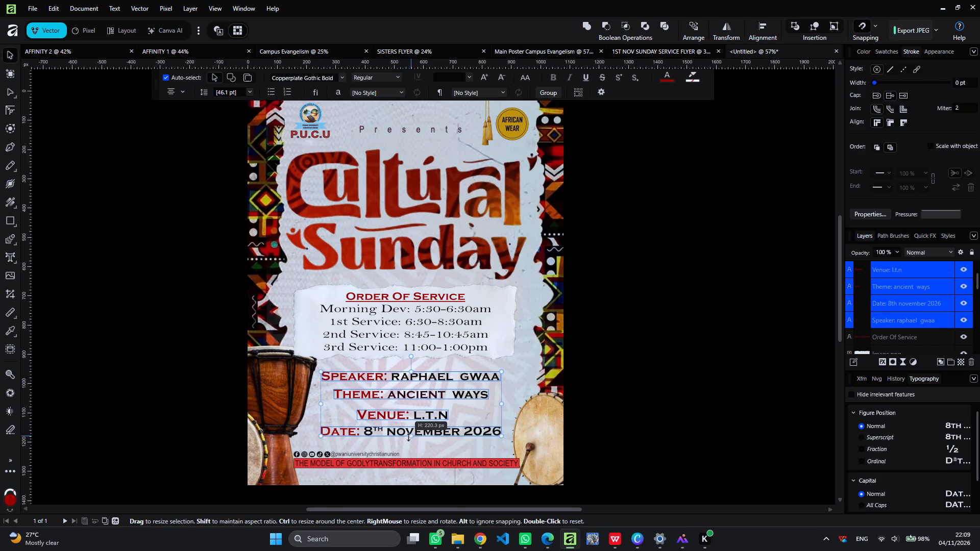
{"action": "left_click_drag", "start_coordinate": [409, 437], "coordinate": [406, 437]}
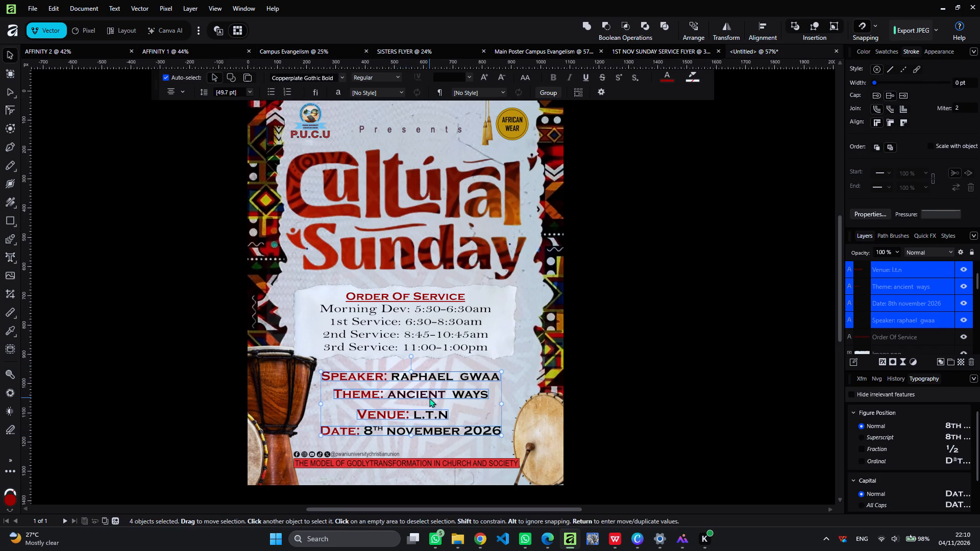
{"action": "left_click_drag", "start_coordinate": [411, 434], "coordinate": [411, 425]}
{"action": "left_click_drag", "start_coordinate": [505, 429], "coordinate": [501, 428]}
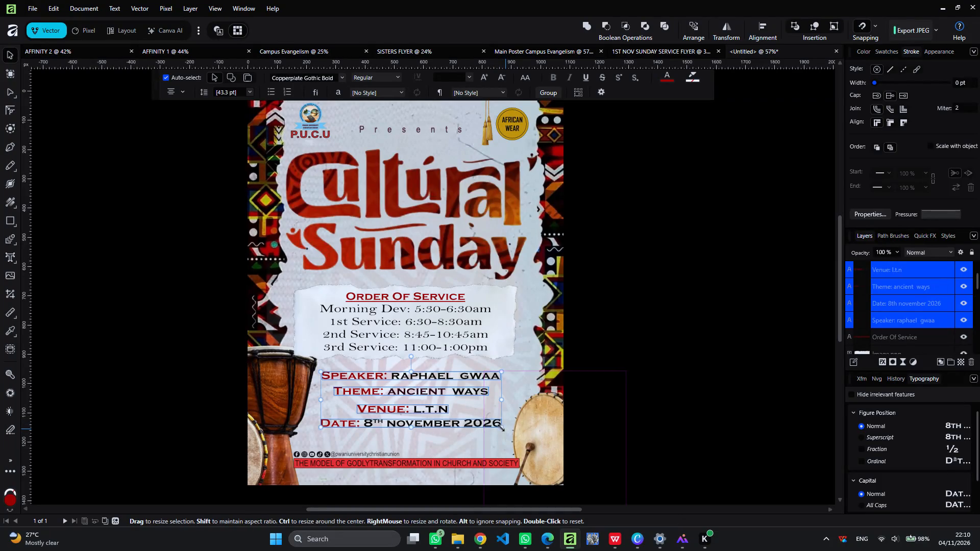
{"action": "left_click_drag", "start_coordinate": [501, 428], "coordinate": [498, 427]}
{"action": "left_click_drag", "start_coordinate": [423, 404], "coordinate": [428, 403]}
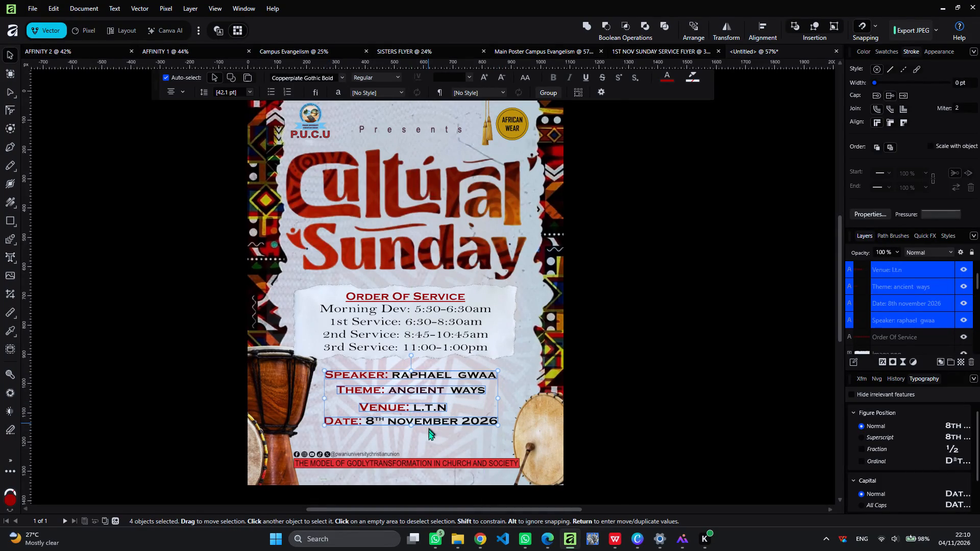
Select the order of service panel, its texts and the four detail lines, stretch them to about 568 px tall, and move them up, centred.
{"action": "left_click_drag", "start_coordinate": [433, 444], "coordinate": [410, 316]}
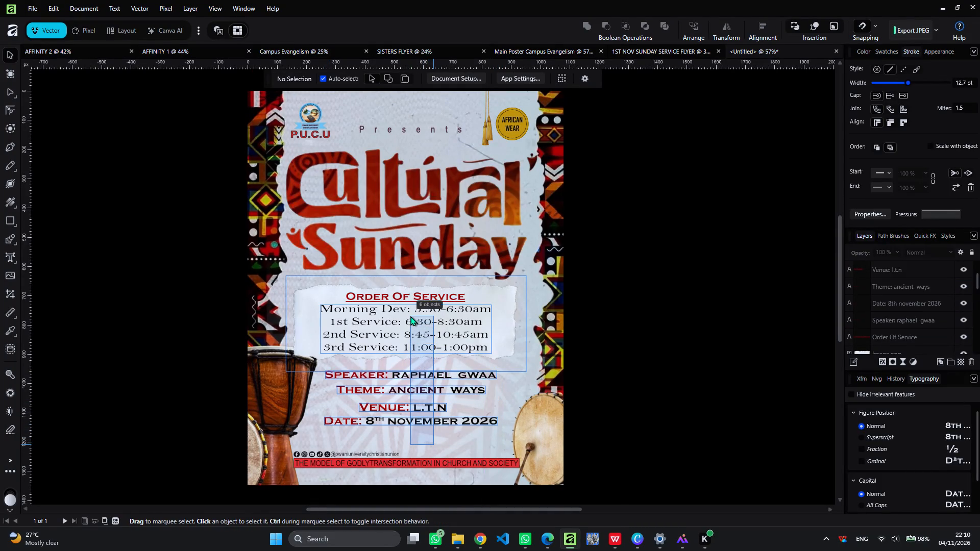
{"action": "left_click_drag", "start_coordinate": [410, 316], "coordinate": [408, 293]}
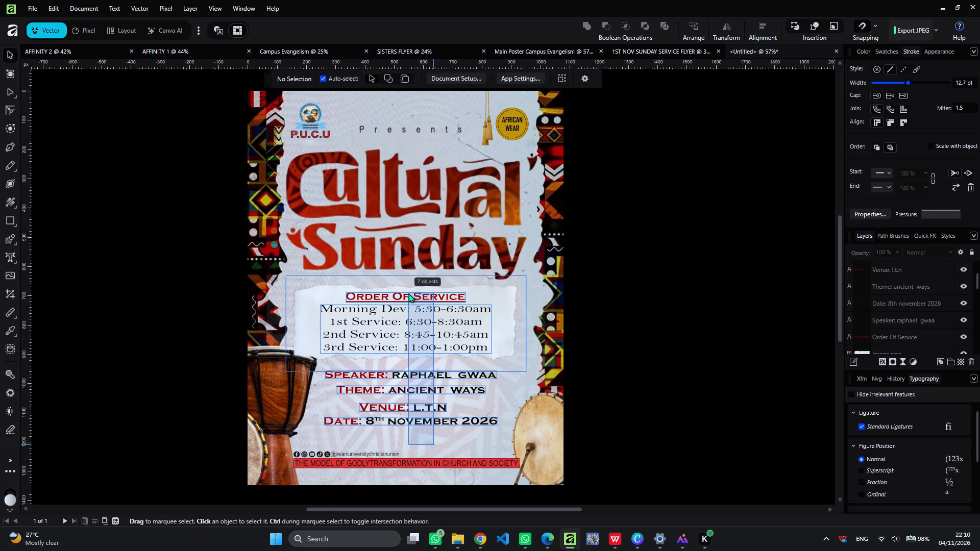
{"action": "left_click_drag", "start_coordinate": [525, 427], "coordinate": [525, 439]}
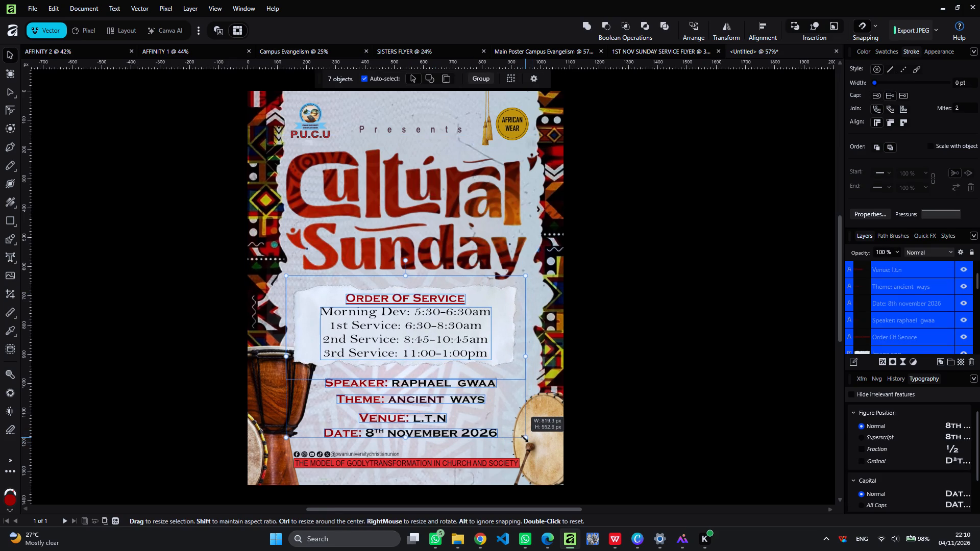
{"action": "left_click_drag", "start_coordinate": [525, 439], "coordinate": [523, 442]}
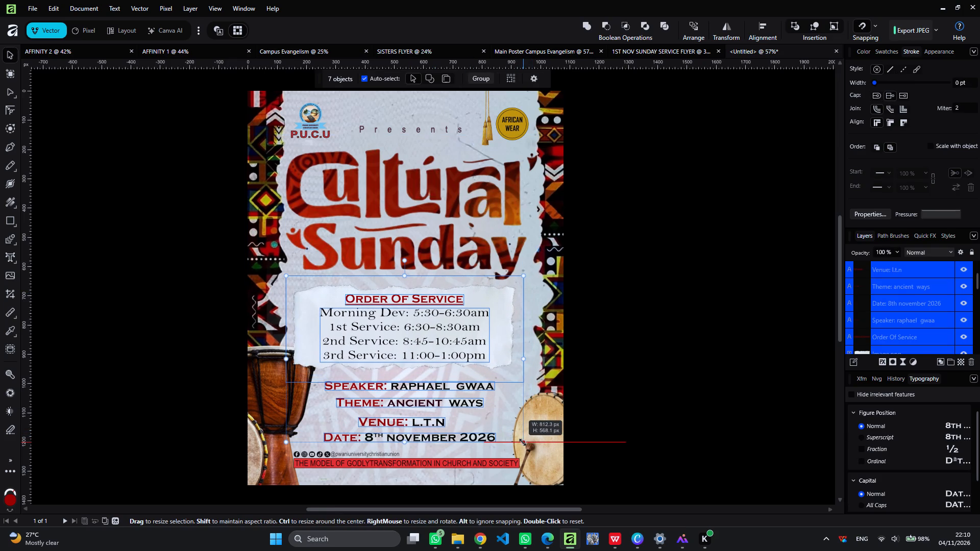
{"action": "left_click_drag", "start_coordinate": [523, 442], "coordinate": [523, 443]}
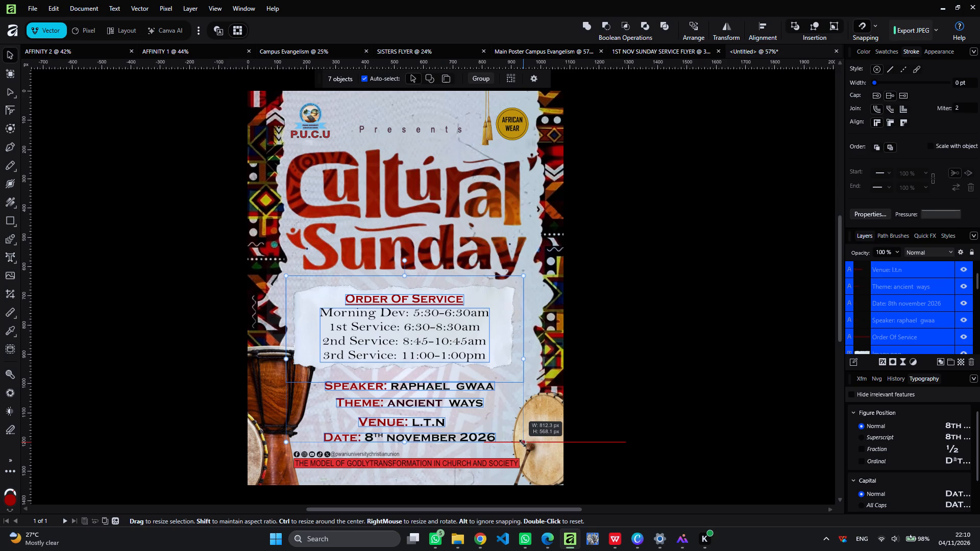
{"action": "left_click_drag", "start_coordinate": [523, 443], "coordinate": [524, 446]}
{"action": "left_click_drag", "start_coordinate": [424, 377], "coordinate": [421, 370]}
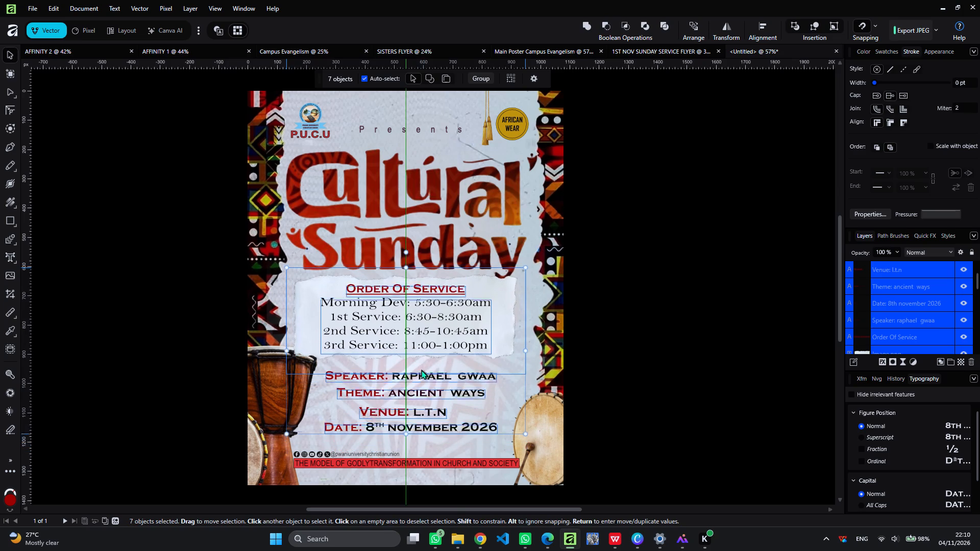
Move the selected order of service panel, its texts and the detail lines slightly down, kept on the page centre, and deselect everything.
{"action": "left_click_drag", "start_coordinate": [421, 370], "coordinate": [422, 370]}
{"action": "left_click", "coordinate": [619, 339]}
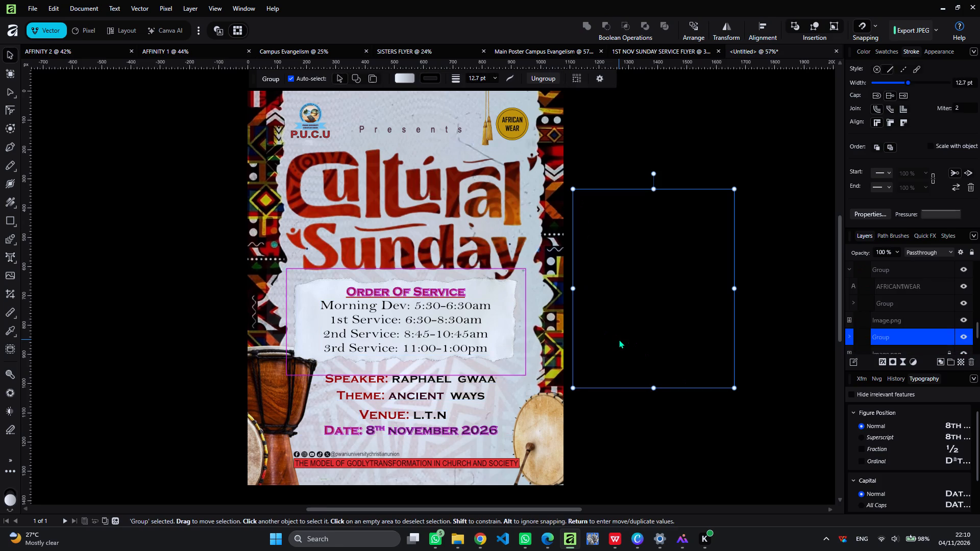
{"action": "left_click", "coordinate": [152, 202]}
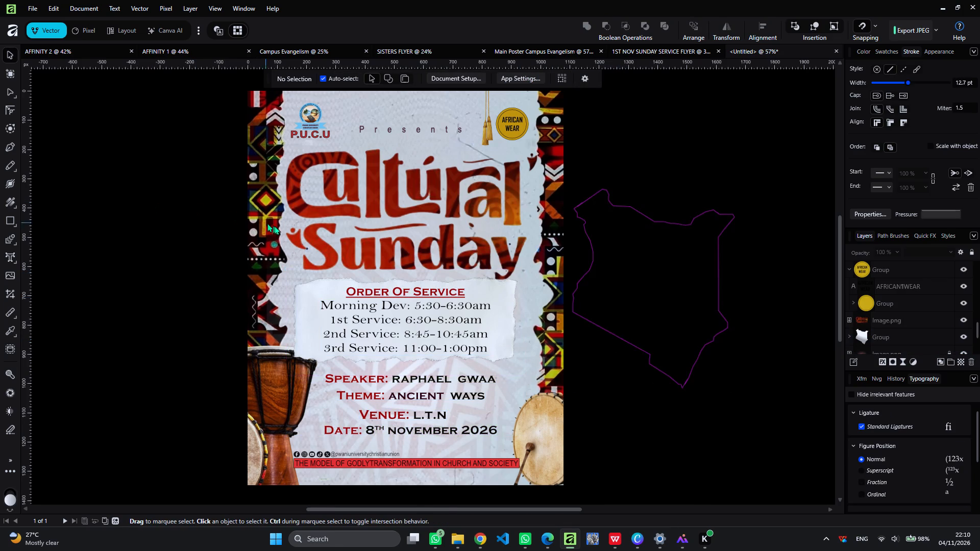
Select all the poster's objects and add a Curves adjustment above them.
{"action": "key", "text": "ctrl+a"}
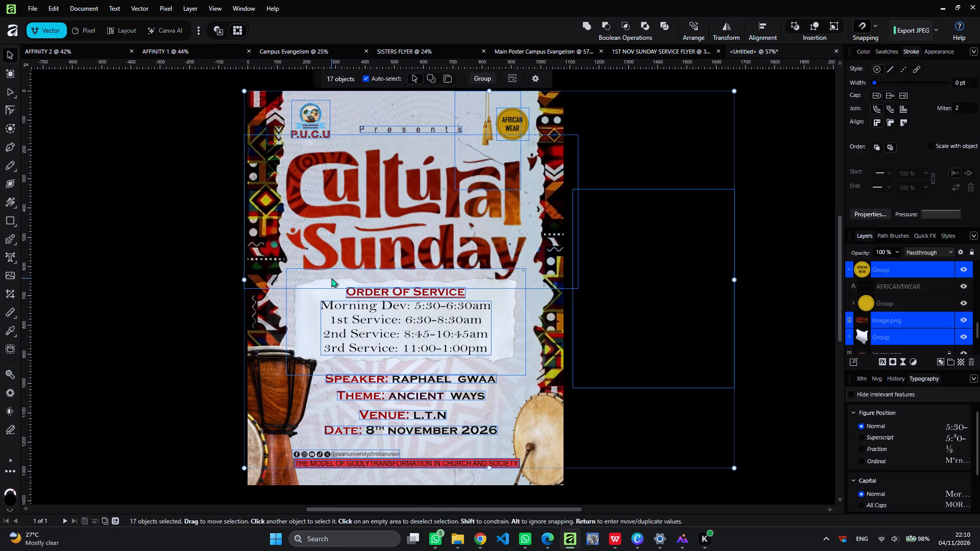
{"action": "key", "text": "ctrl+m"}
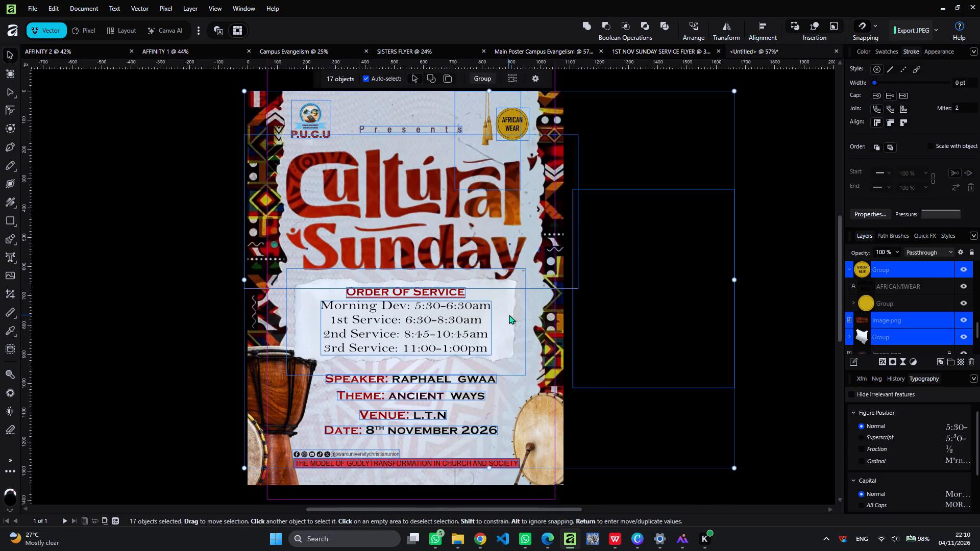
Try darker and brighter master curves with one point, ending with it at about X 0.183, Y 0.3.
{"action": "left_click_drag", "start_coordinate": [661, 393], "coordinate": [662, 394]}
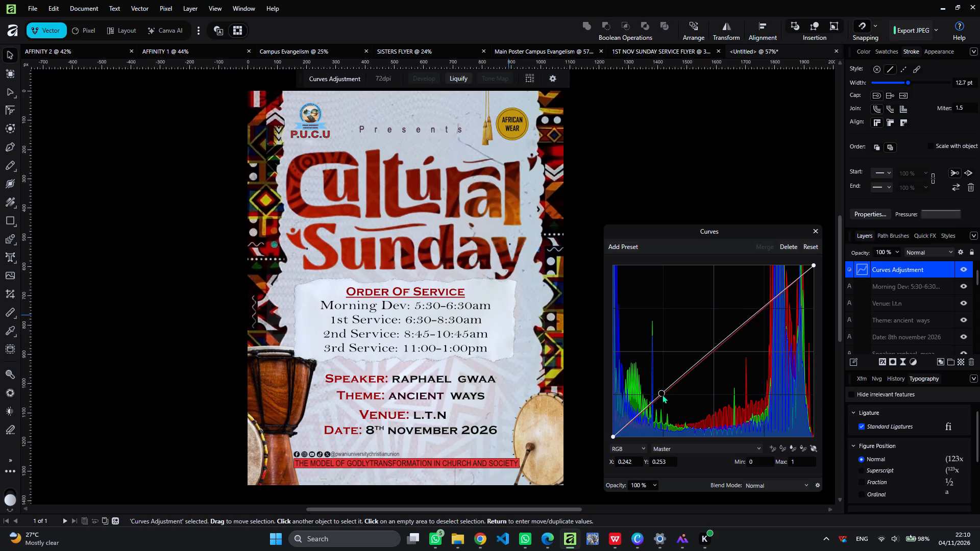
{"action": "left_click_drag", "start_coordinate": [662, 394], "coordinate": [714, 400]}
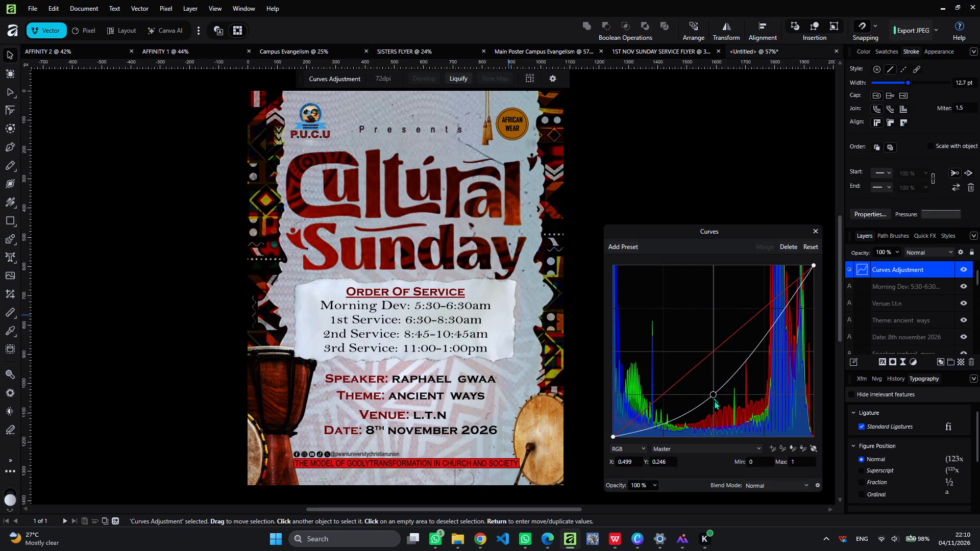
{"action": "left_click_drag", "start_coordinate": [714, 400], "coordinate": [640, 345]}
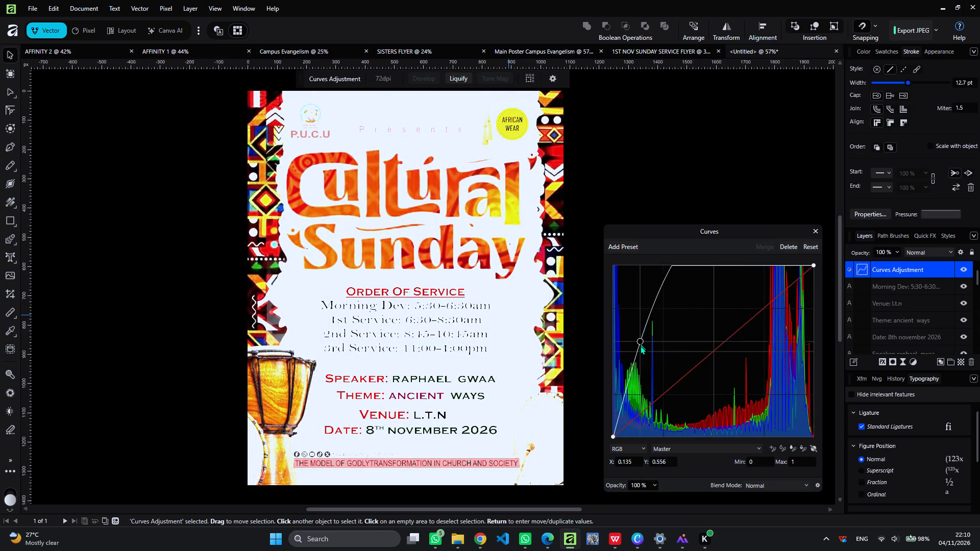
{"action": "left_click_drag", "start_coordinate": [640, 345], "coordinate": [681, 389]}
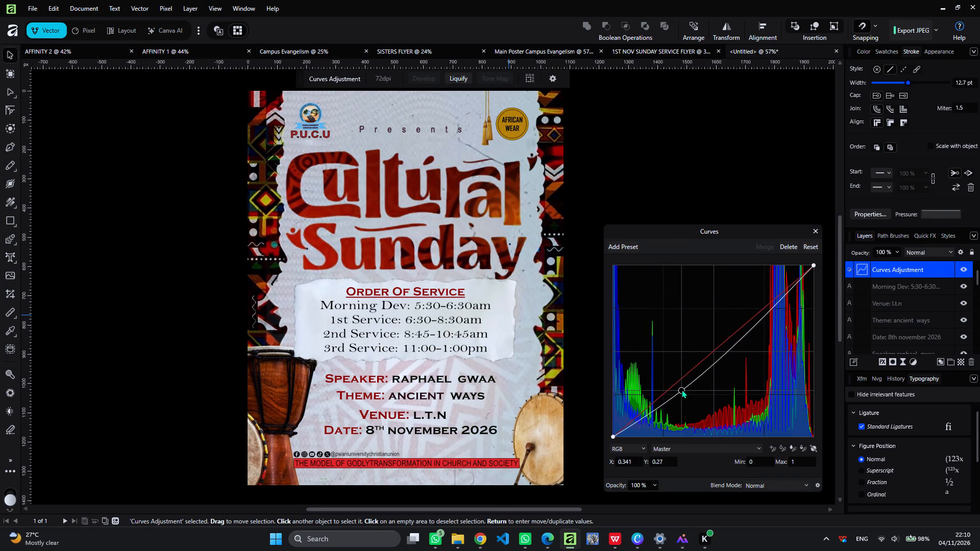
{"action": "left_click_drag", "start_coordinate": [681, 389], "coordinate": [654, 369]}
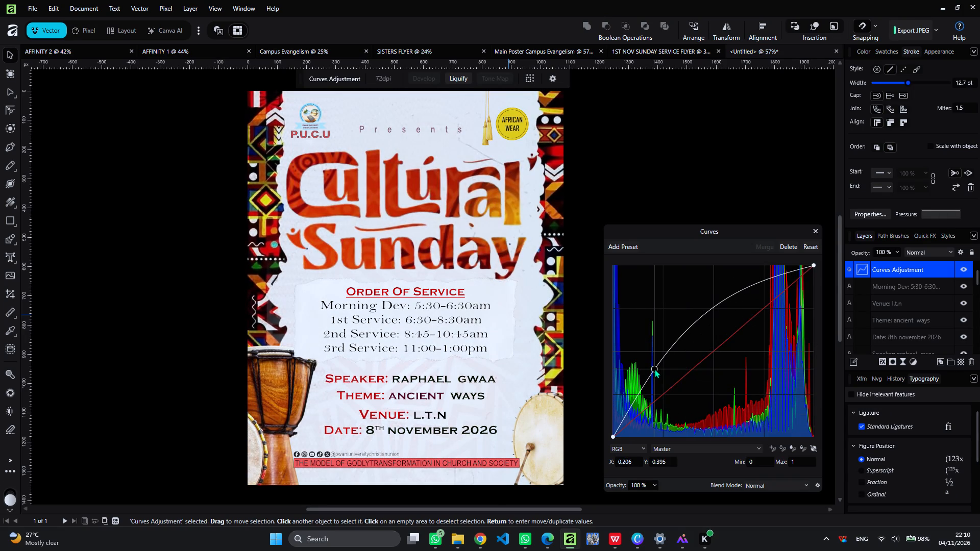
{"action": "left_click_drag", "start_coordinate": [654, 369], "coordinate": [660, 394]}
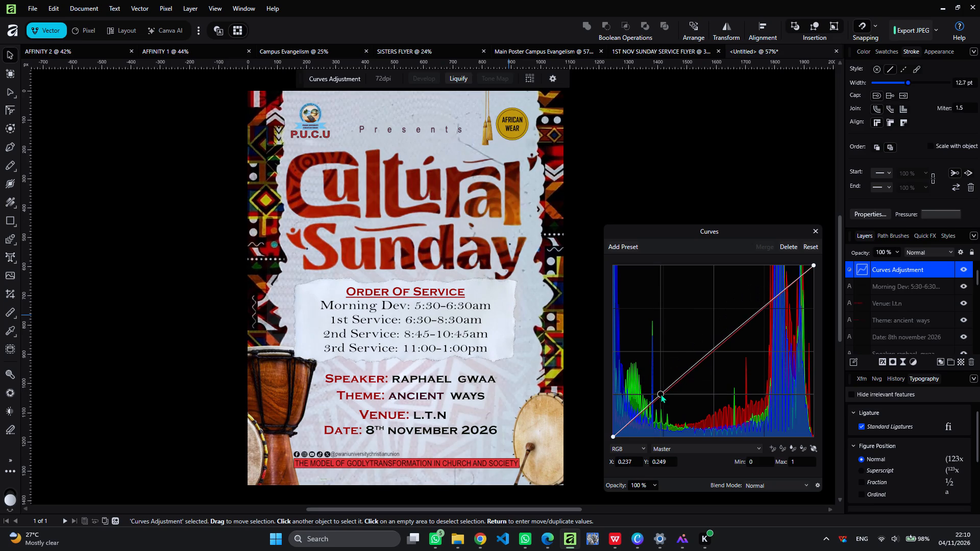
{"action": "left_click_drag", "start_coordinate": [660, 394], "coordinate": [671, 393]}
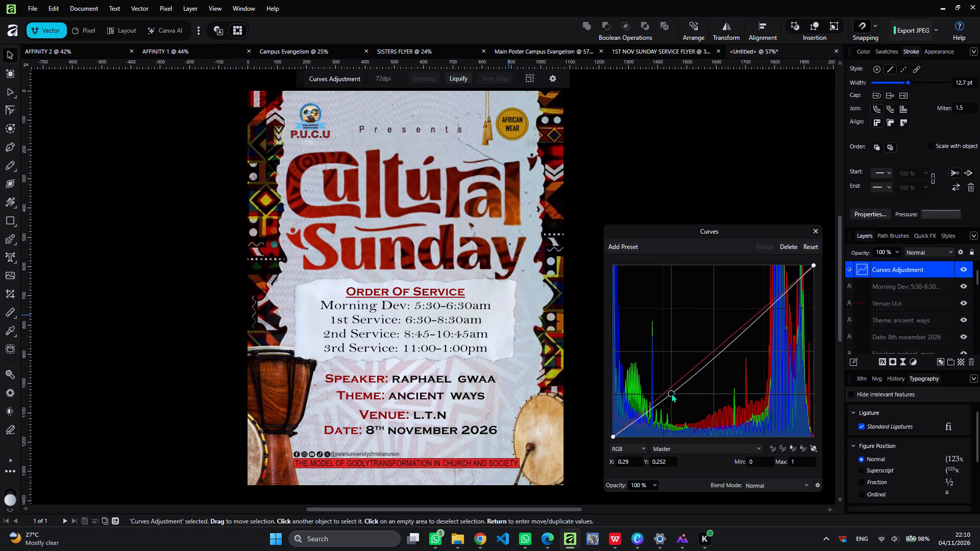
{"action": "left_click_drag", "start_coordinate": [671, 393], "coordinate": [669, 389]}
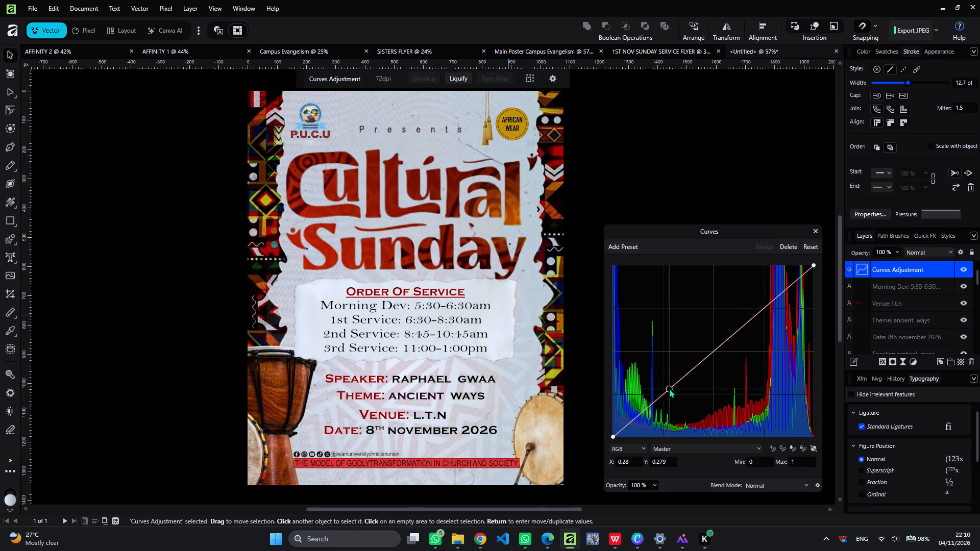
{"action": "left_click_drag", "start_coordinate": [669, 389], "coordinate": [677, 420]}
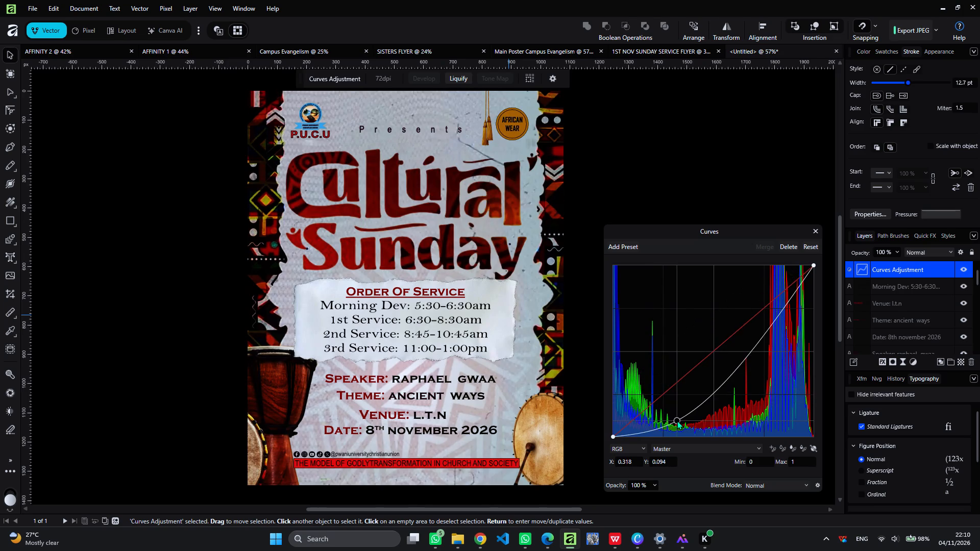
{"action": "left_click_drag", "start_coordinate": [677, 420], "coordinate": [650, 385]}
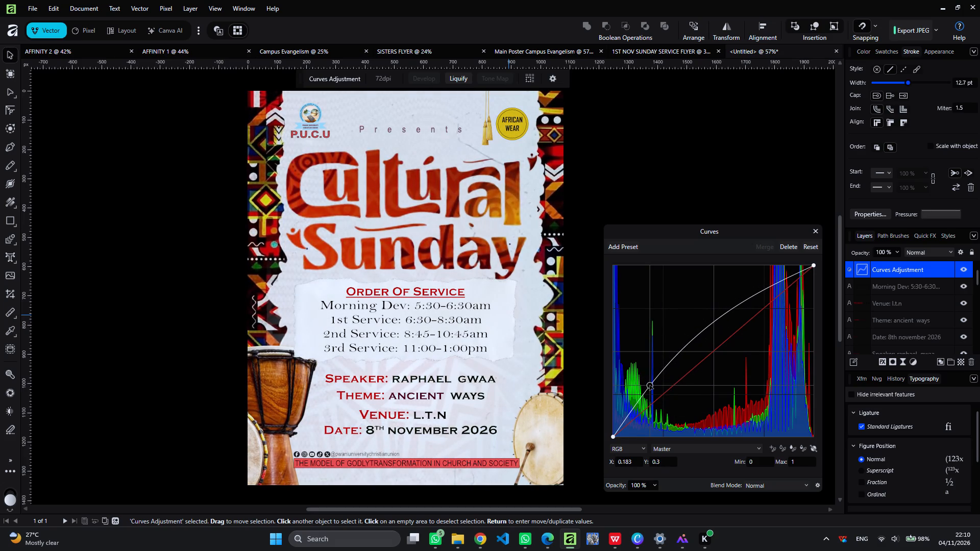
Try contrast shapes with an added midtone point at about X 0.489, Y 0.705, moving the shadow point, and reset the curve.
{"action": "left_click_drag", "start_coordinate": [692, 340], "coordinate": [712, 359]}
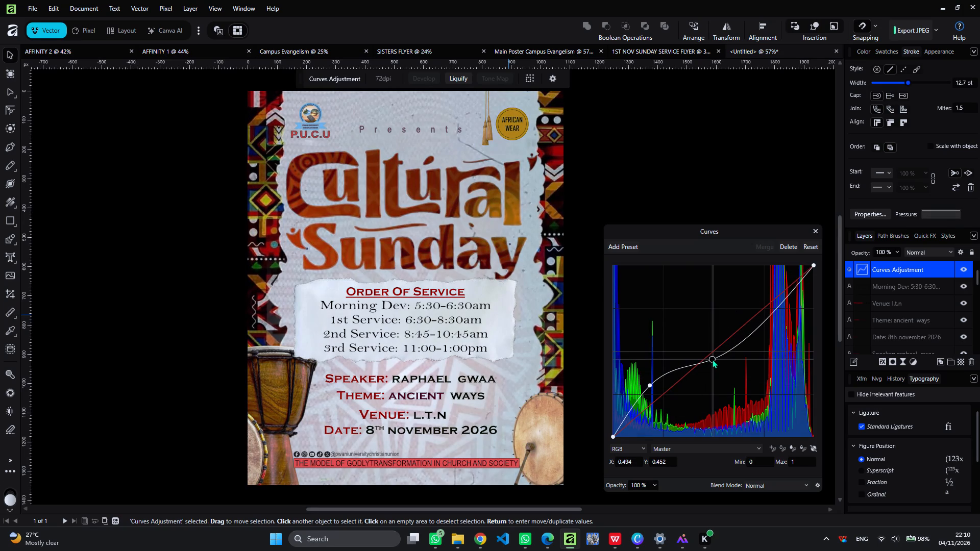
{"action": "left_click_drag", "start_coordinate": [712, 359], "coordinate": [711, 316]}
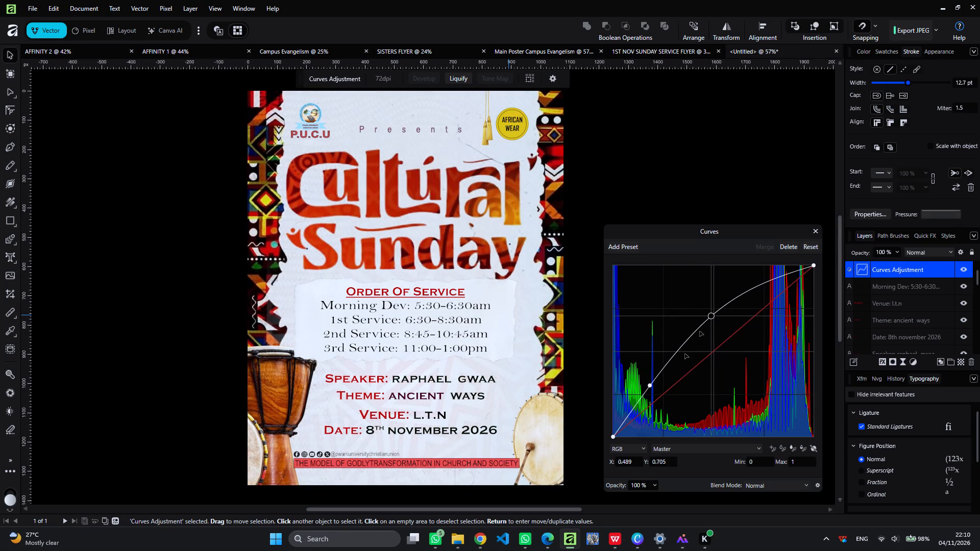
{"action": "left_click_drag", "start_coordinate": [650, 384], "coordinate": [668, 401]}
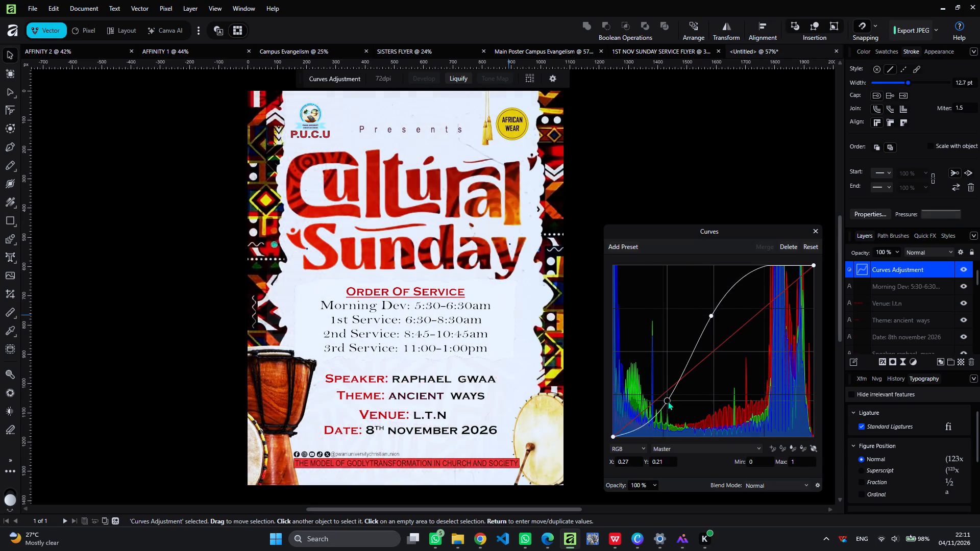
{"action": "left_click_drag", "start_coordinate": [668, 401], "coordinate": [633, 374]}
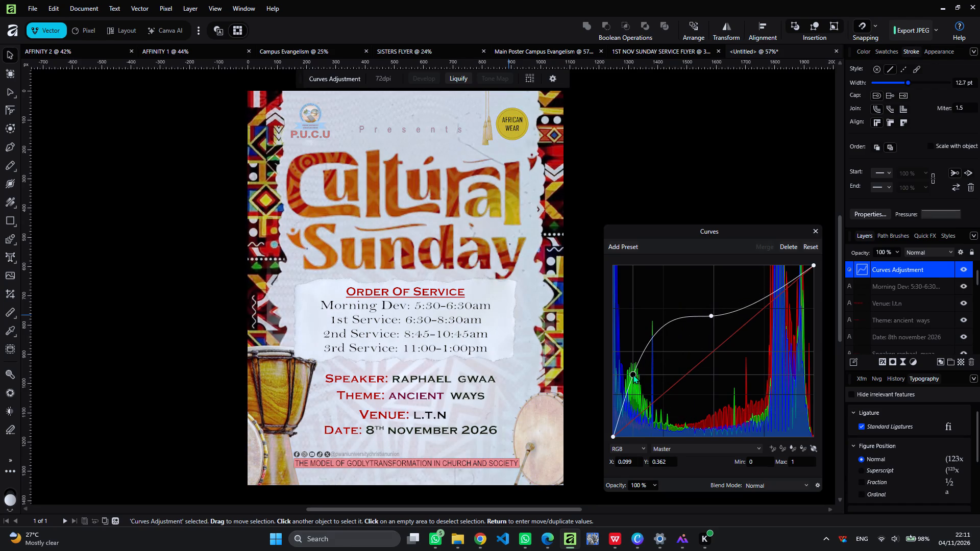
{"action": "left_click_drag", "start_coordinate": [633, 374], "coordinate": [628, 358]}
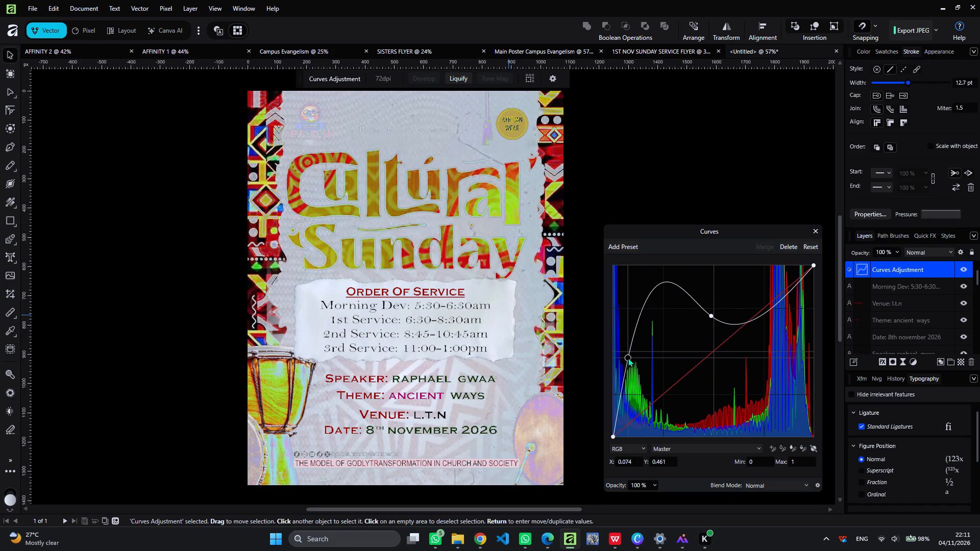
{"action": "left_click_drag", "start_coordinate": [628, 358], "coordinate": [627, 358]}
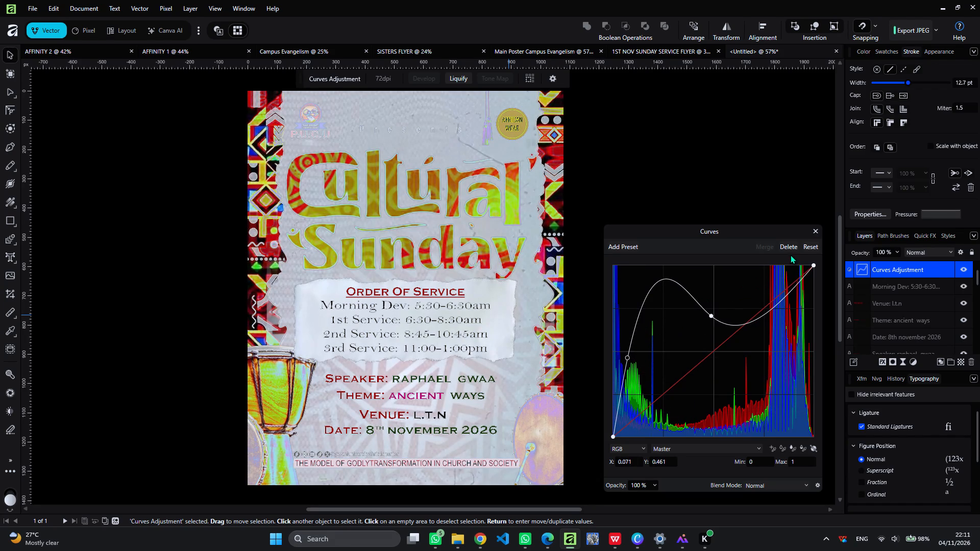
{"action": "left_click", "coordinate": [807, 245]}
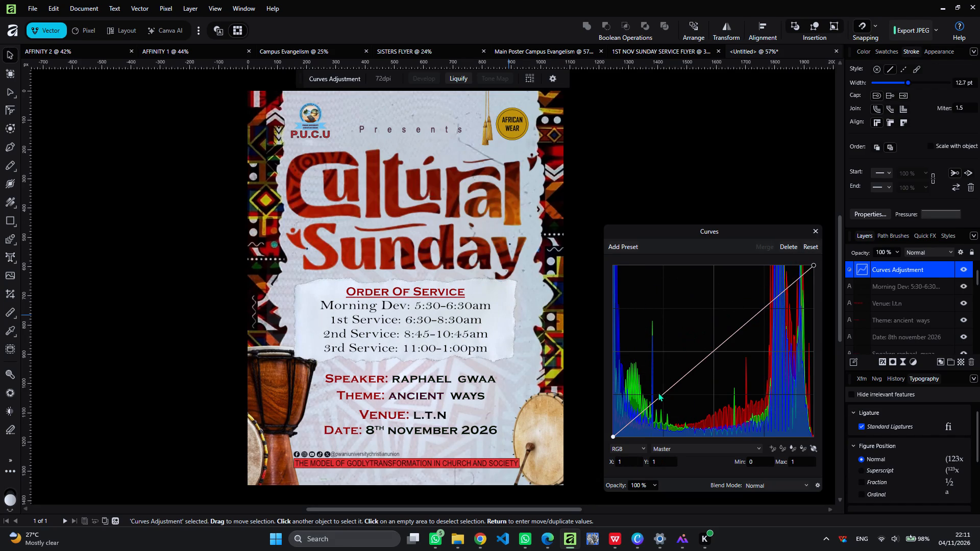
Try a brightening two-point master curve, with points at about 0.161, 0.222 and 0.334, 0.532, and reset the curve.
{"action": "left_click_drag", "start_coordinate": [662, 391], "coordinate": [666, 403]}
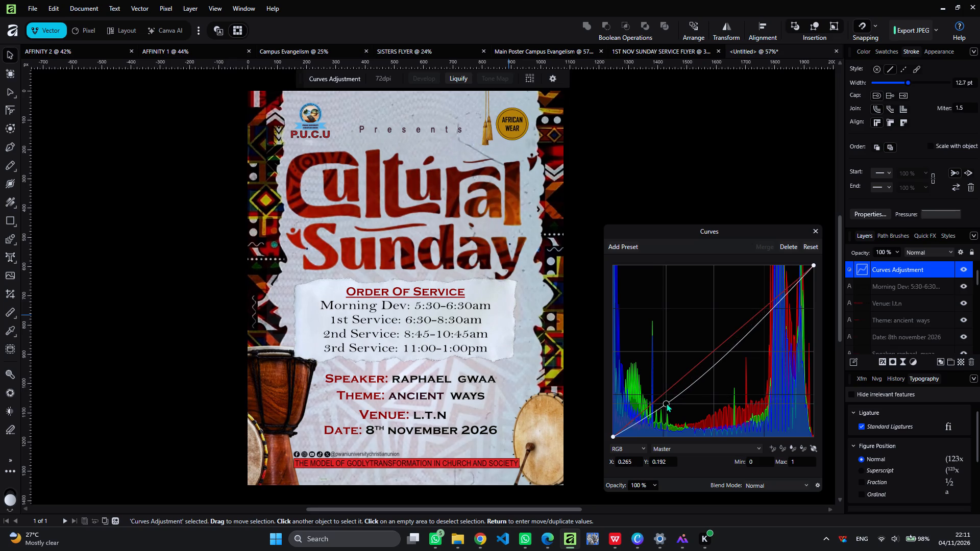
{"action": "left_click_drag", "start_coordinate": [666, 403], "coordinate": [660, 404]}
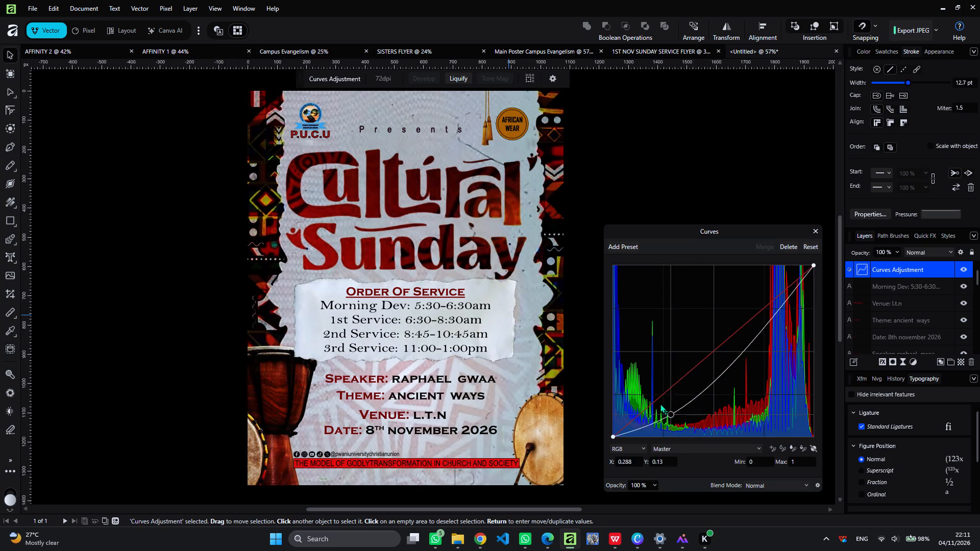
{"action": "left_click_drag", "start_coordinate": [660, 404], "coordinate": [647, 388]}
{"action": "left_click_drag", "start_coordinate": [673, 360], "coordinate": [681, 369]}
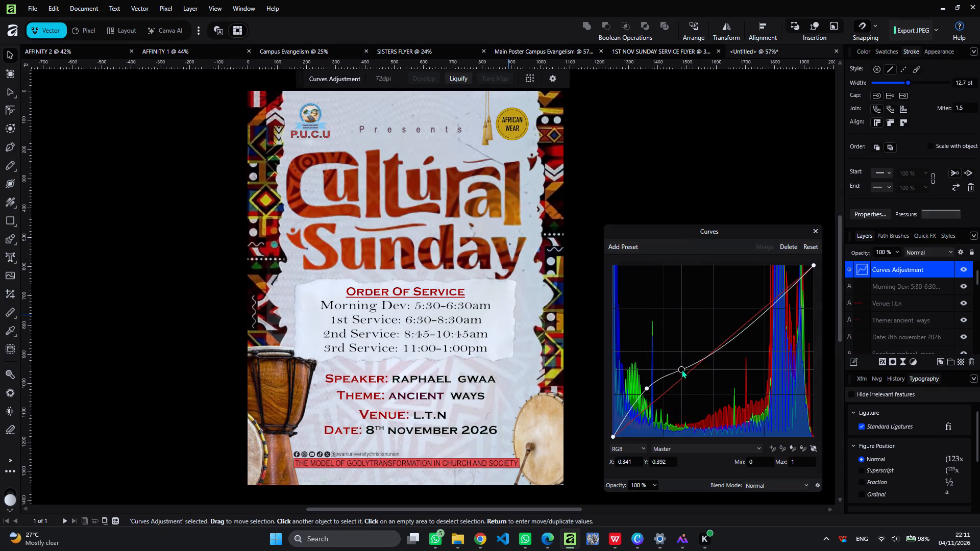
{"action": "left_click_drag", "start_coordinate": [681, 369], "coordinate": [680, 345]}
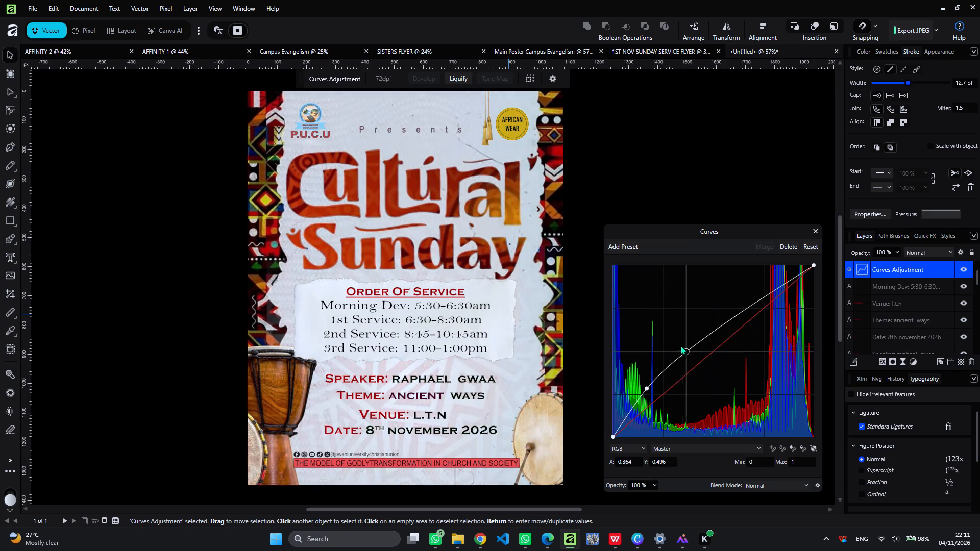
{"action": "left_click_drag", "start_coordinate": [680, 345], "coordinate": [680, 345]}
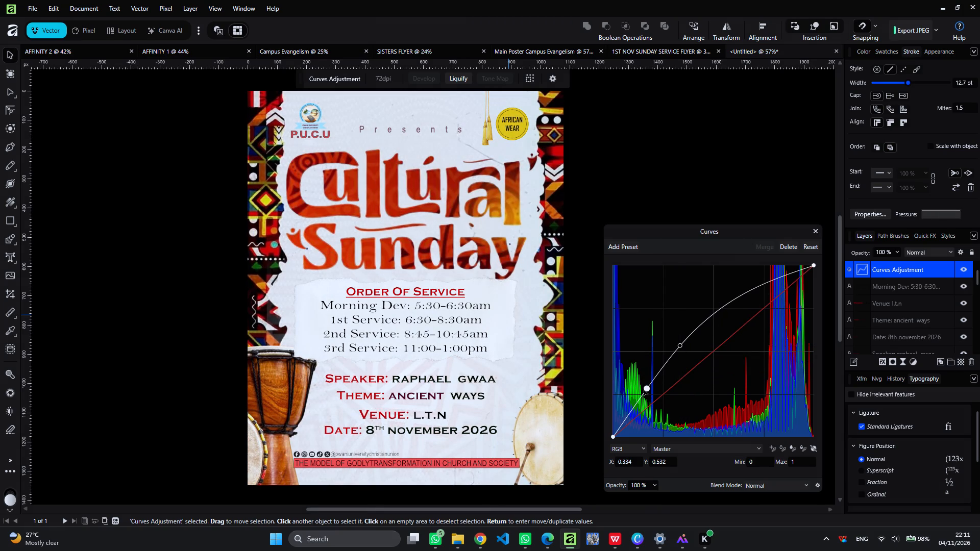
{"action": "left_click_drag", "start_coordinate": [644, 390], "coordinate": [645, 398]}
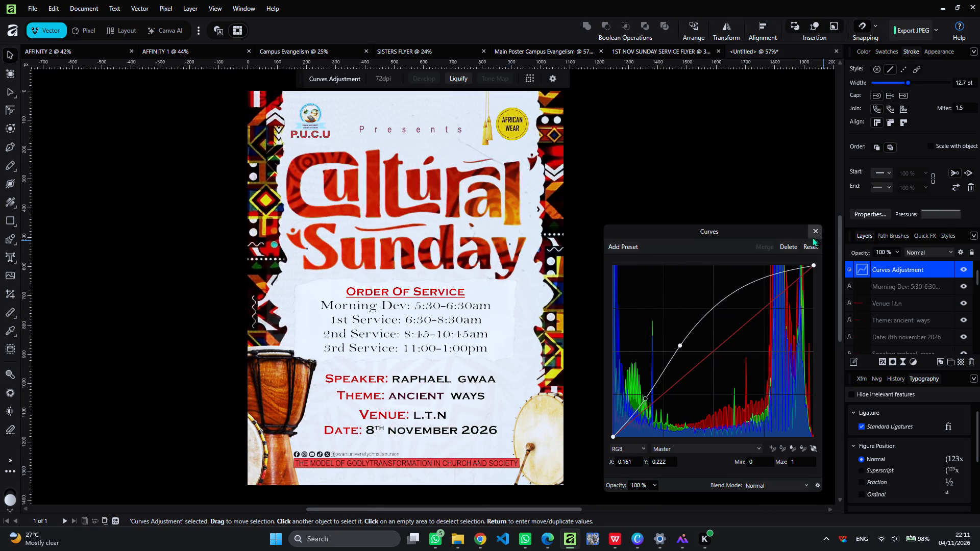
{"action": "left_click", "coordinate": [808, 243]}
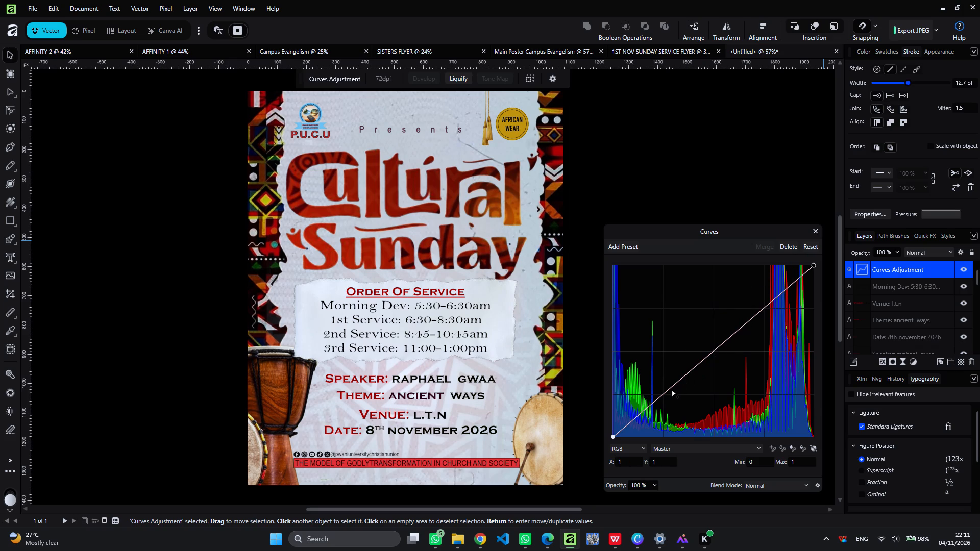
Darken the poster by pulling one master curve point down to about X 0.262, Y 0.159, and close the Curves settings.
{"action": "left_click_drag", "start_coordinate": [658, 397], "coordinate": [664, 405]}
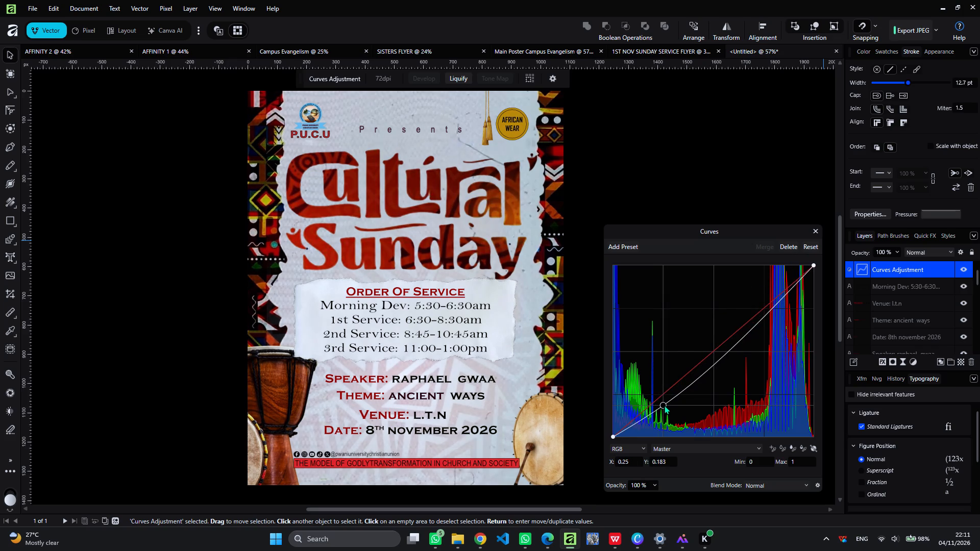
{"action": "left_click_drag", "start_coordinate": [664, 405], "coordinate": [666, 409]}
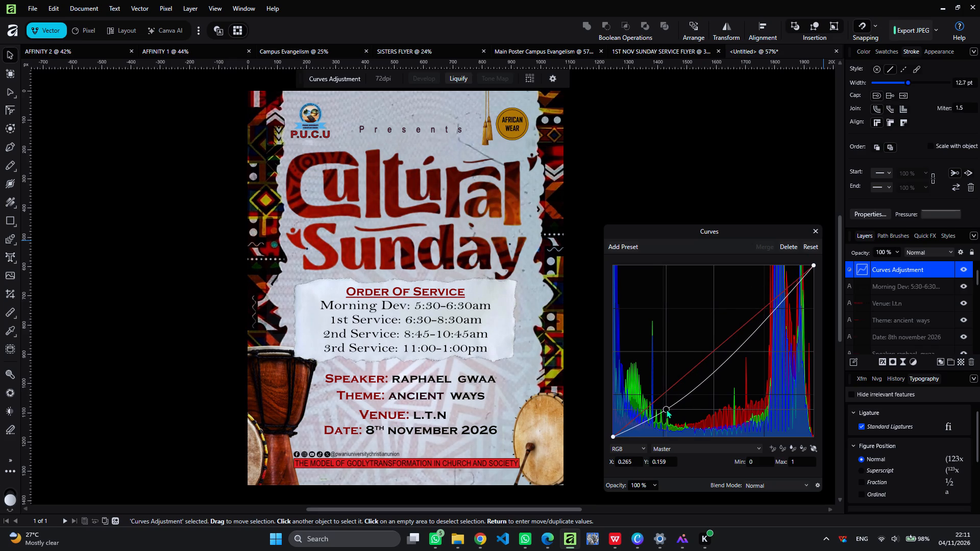
{"action": "left_click_drag", "start_coordinate": [666, 409], "coordinate": [666, 409]}
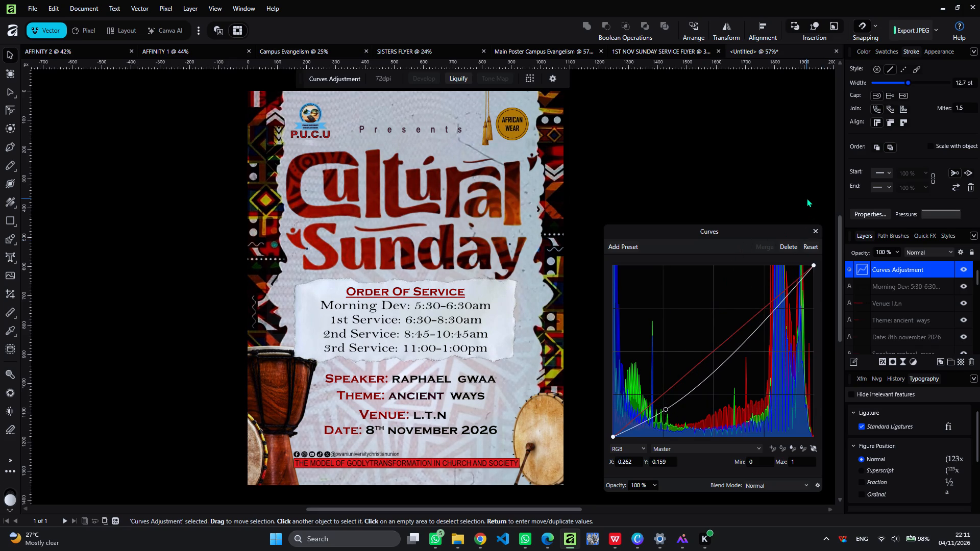
{"action": "left_click", "coordinate": [806, 198]}
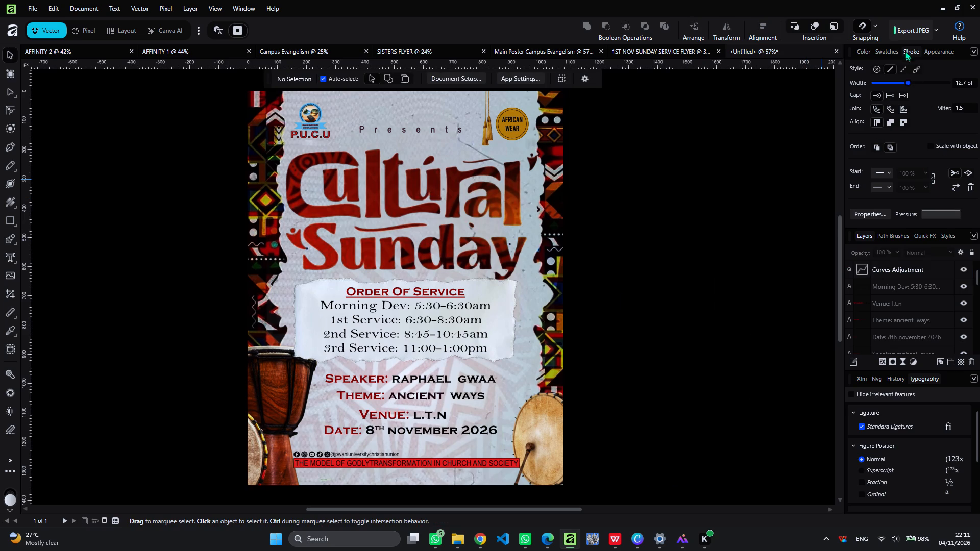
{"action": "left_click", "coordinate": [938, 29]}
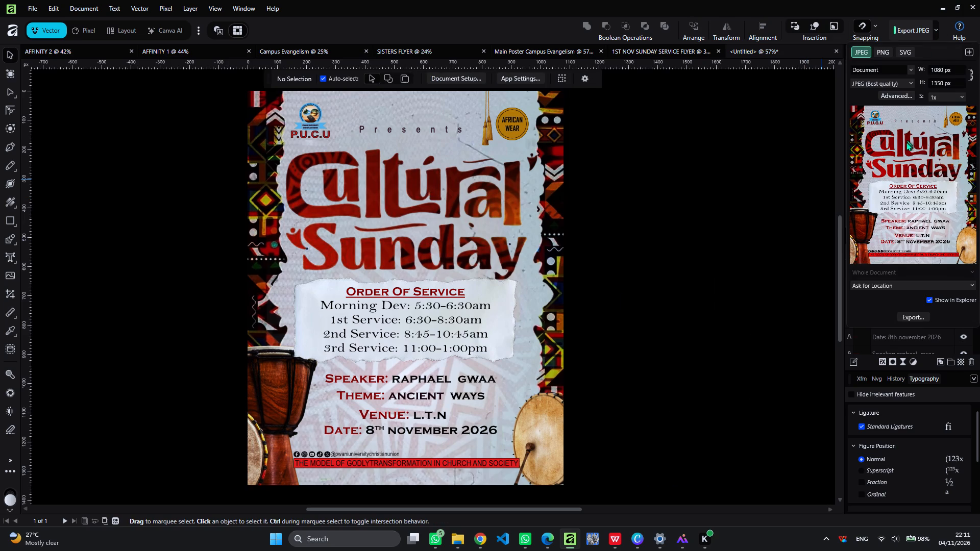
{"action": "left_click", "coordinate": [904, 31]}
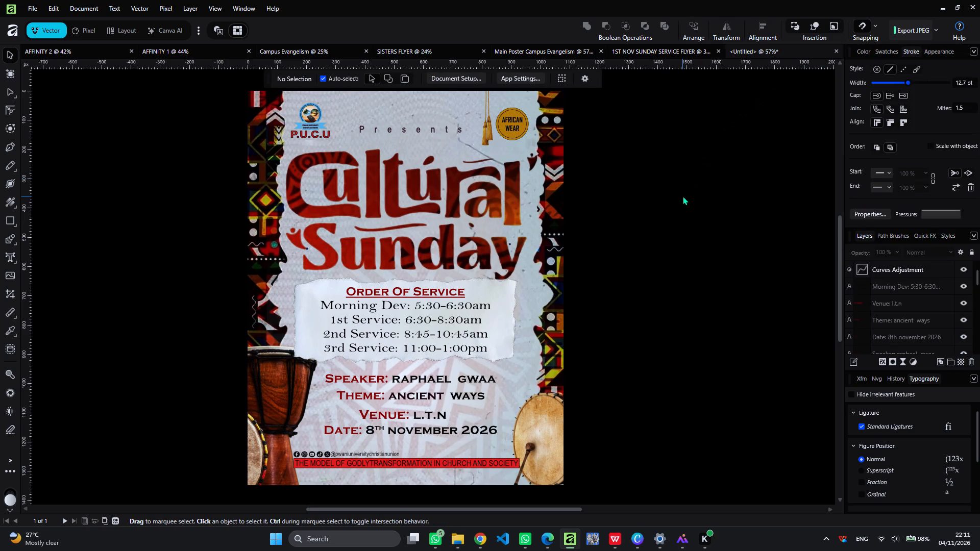
Save the poster in the Downloads folder as an Affinity file named CULTURAL SERVICE.
{"action": "key", "text": "ctrl+s"}
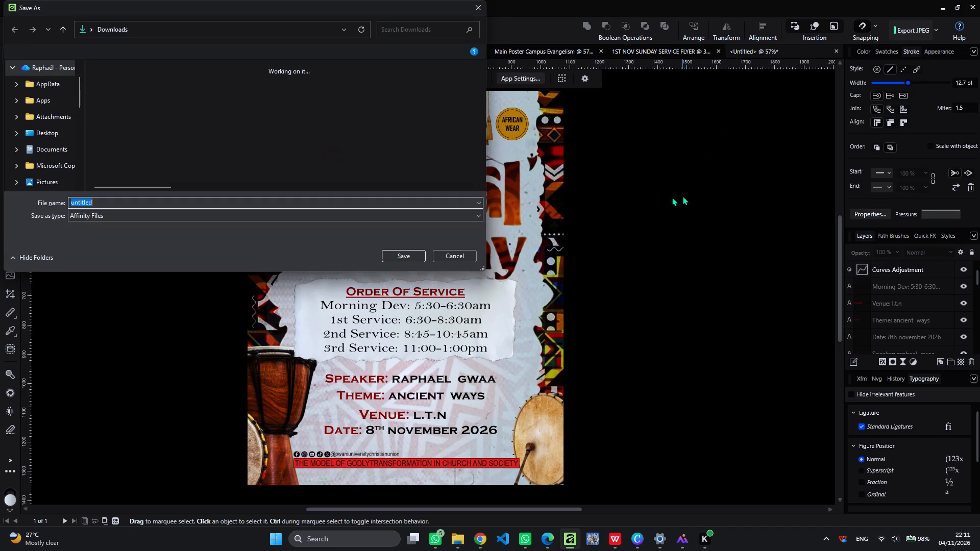
{"action": "key", "text": "c"}
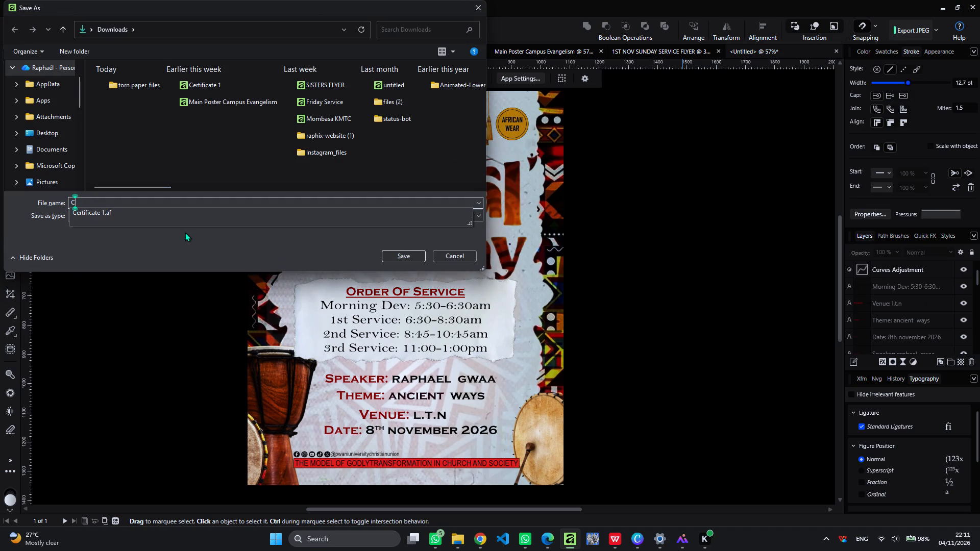
{"action": "type", "text": "ULTURAL"}
{"action": "key", "text": "space"}
{"action": "type", "text": "SERVI"}
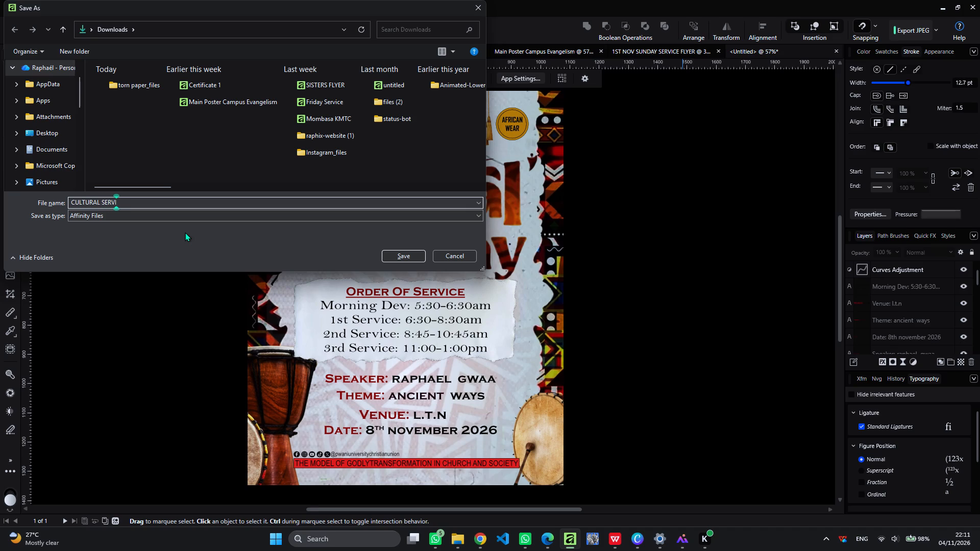
{"action": "type", "text": "CE"}
{"action": "left_click", "coordinate": [405, 260]}
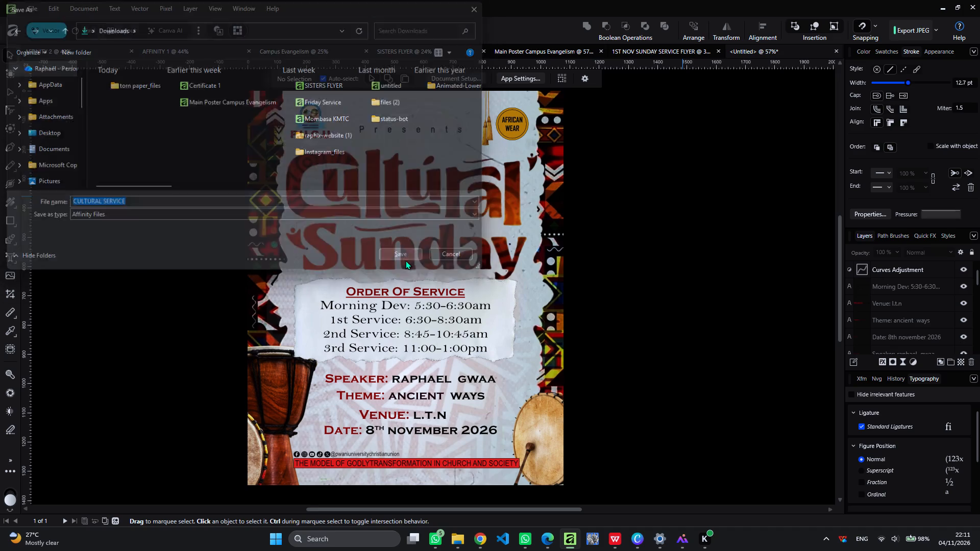
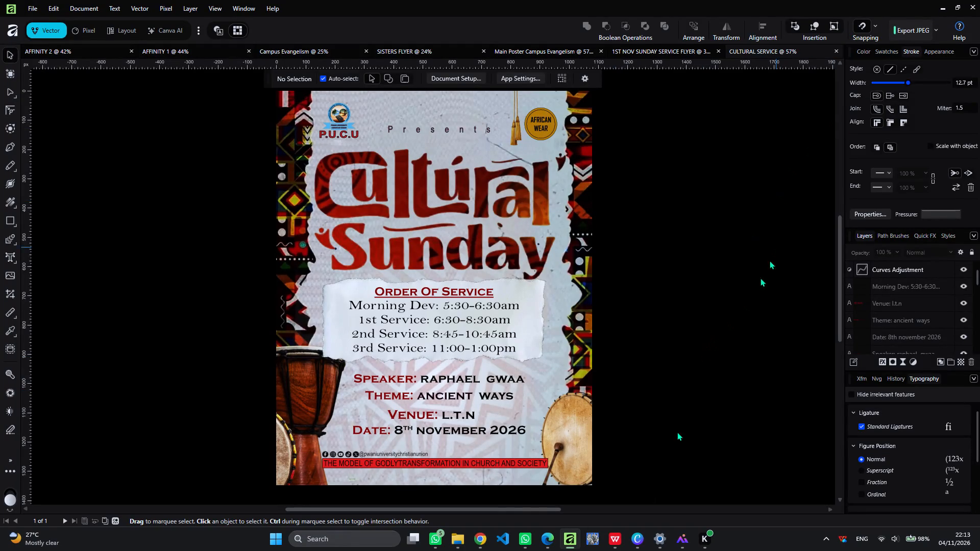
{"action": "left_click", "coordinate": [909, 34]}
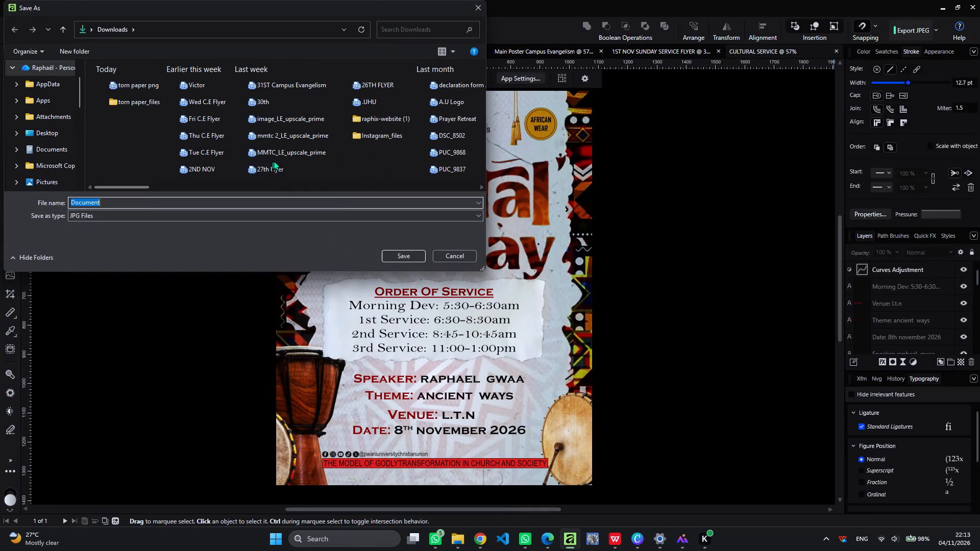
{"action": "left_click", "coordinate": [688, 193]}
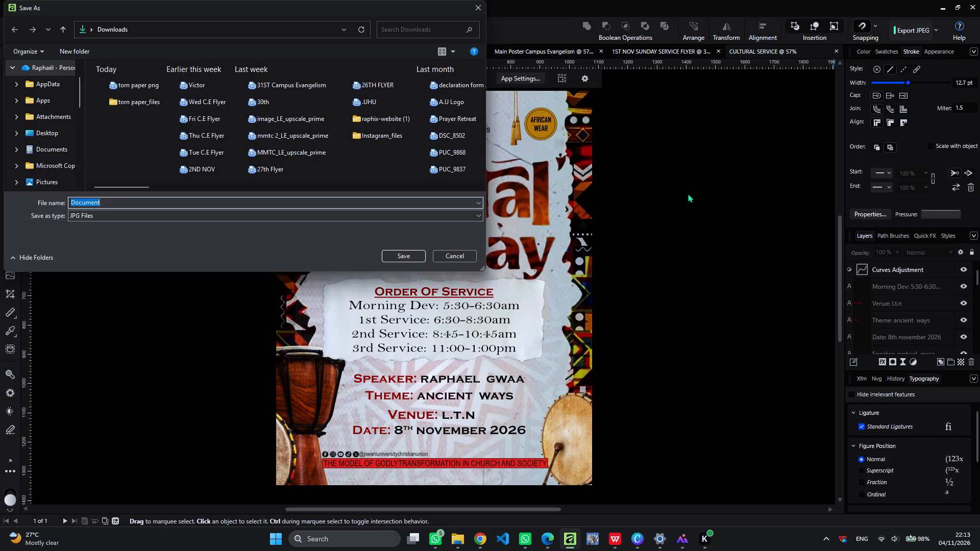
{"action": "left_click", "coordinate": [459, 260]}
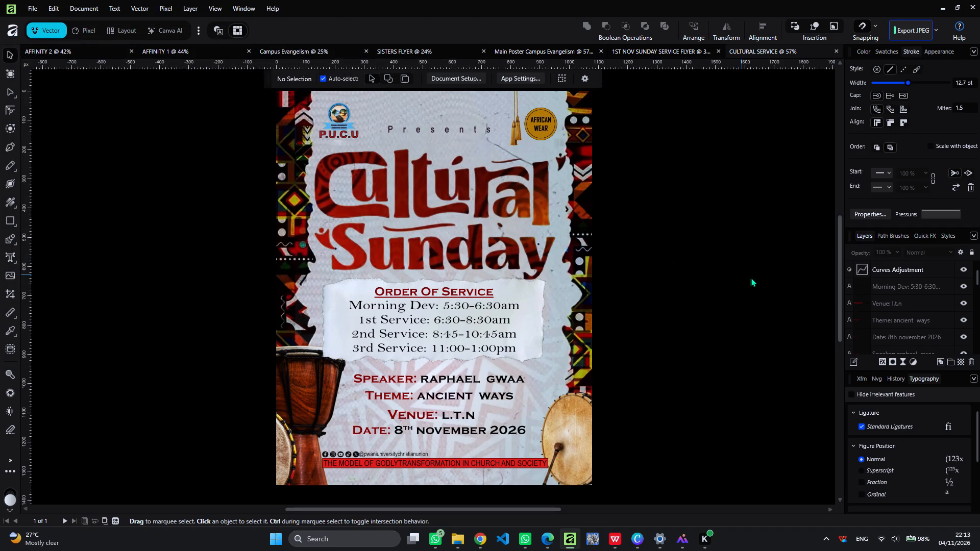
Save the poster document under its existing name.
{"action": "key", "text": "ctrl+s"}
Export the poster to the Downloads folder as a JPEG named 8th Nov Cultural Sunday.
{"action": "left_click", "coordinate": [906, 22]}
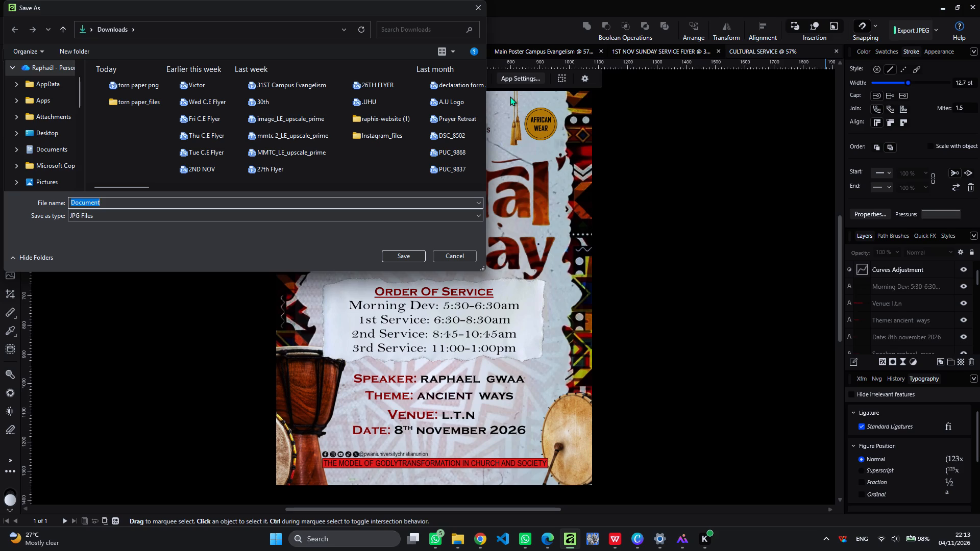
{"action": "type", "text": "8th"}
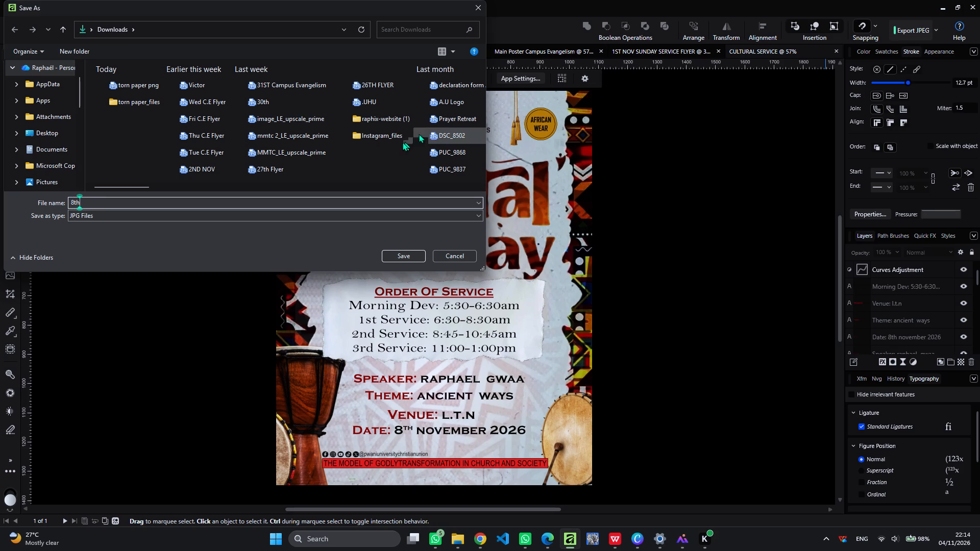
{"action": "key", "text": "space"}
{"action": "type", "text": "no"}
{"action": "key", "text": "BackSpace"}
{"action": "key", "text": "BackSpace"}
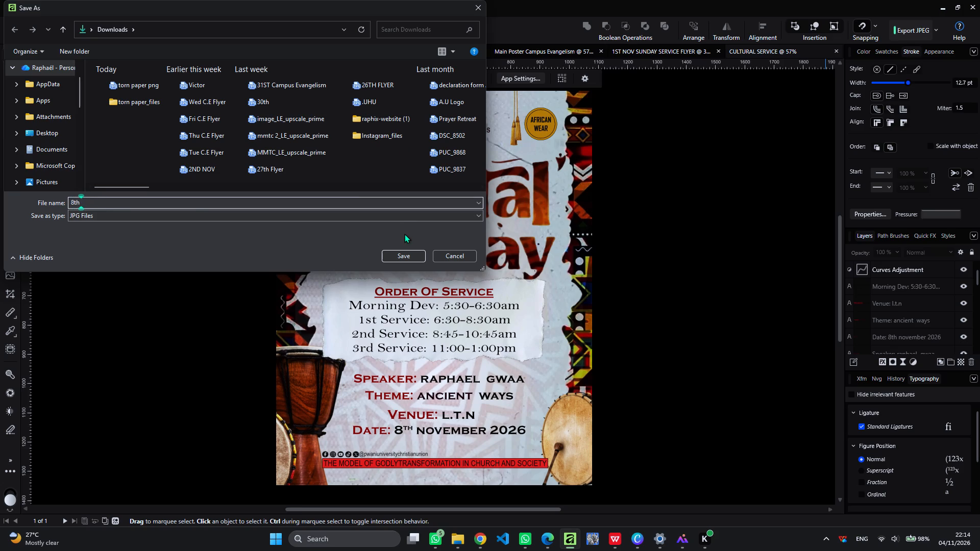
{"action": "key", "text": "n"}
{"action": "key", "text": "o"}
{"action": "type", "text": "v"}
{"action": "key", "text": "space"}
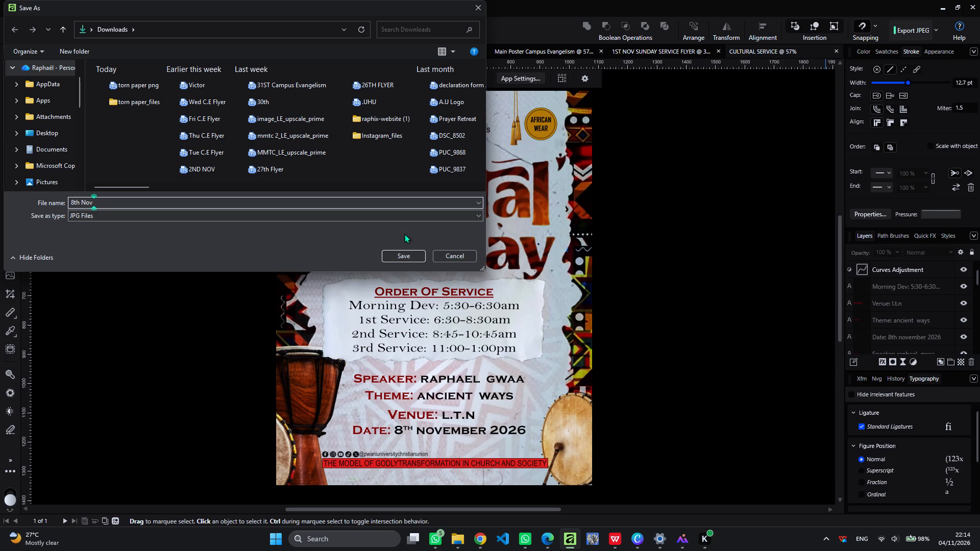
{"action": "type", "text": "C"}
{"action": "key", "text": "space"}
{"action": "key", "text": "BackSpace"}
{"action": "type", "text": "ultural"}
{"action": "key", "text": "space"}
{"action": "key", "text": "BackSpace"}
{"action": "key", "text": "BackSpace"}
{"action": "key", "text": "BackSpace"}
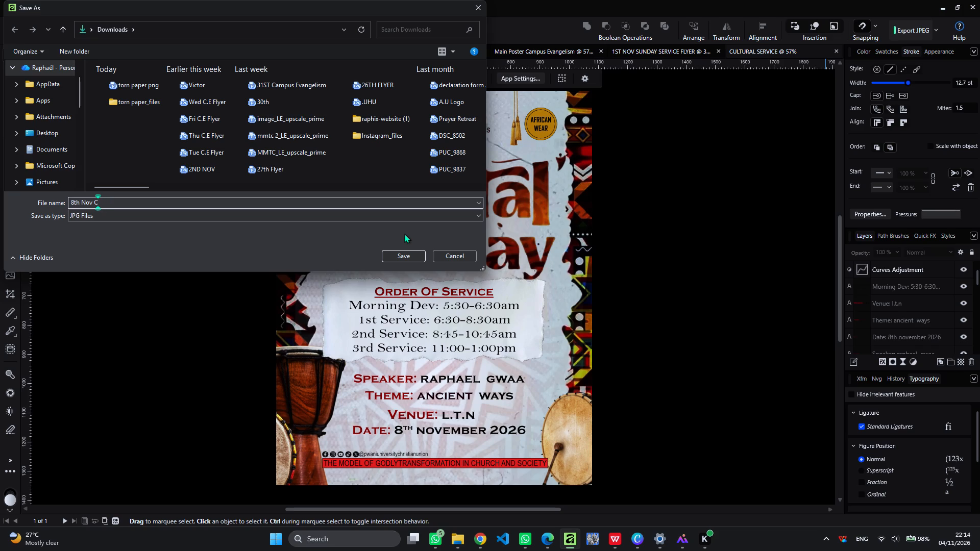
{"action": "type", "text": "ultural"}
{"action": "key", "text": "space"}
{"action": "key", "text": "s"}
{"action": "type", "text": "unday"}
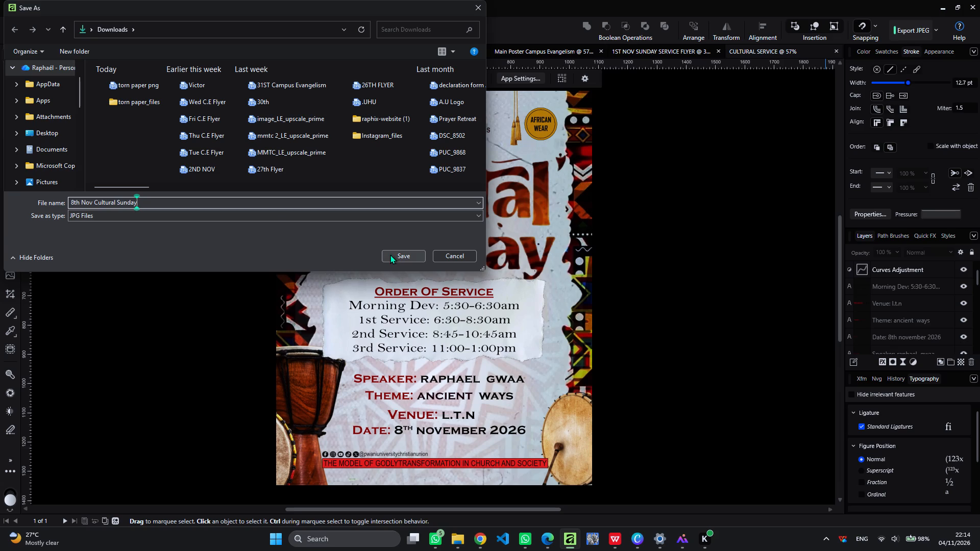
Finish saving the poster's JPEG export as 8th Nov Cultural Sunday in Downloads and minimize the folder window.
{"action": "left_click", "coordinate": [390, 255]}
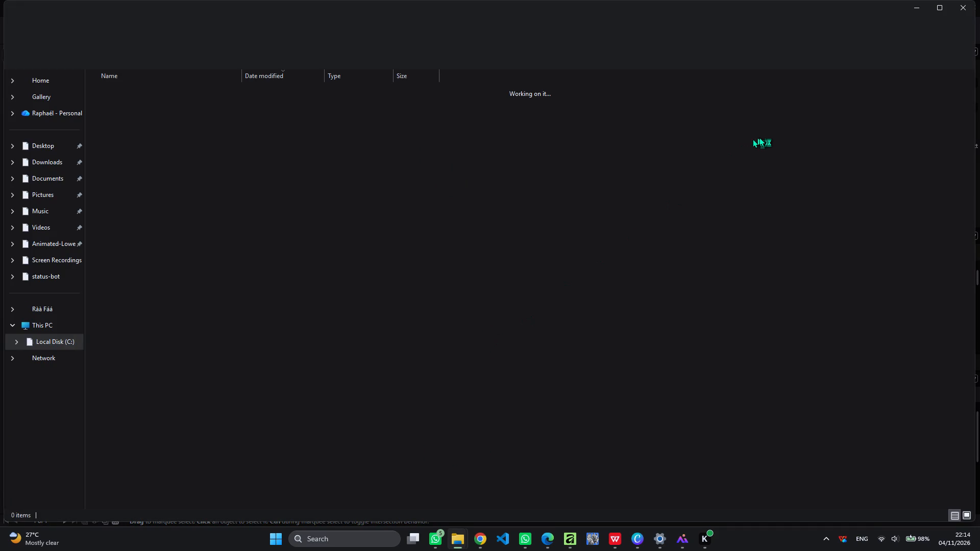
{"action": "left_click", "coordinate": [920, 9]}
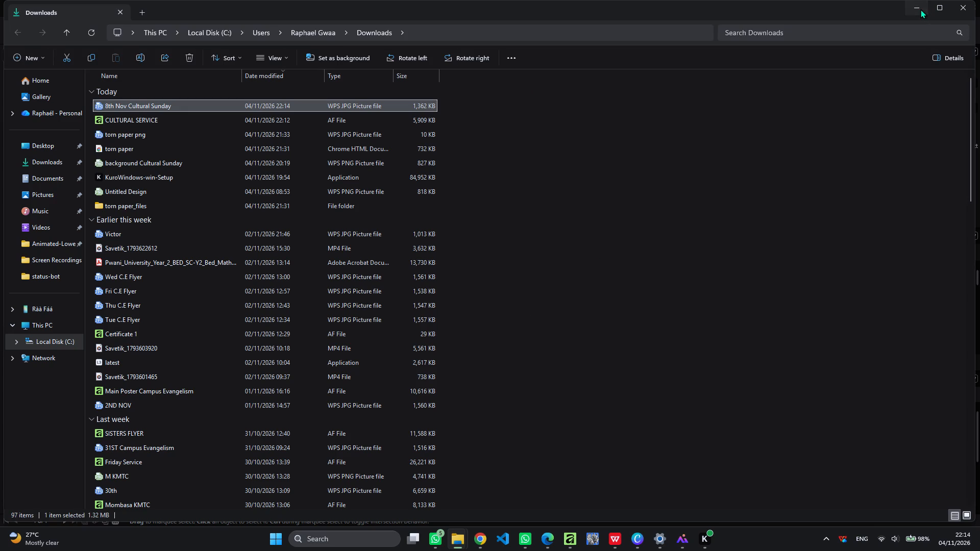